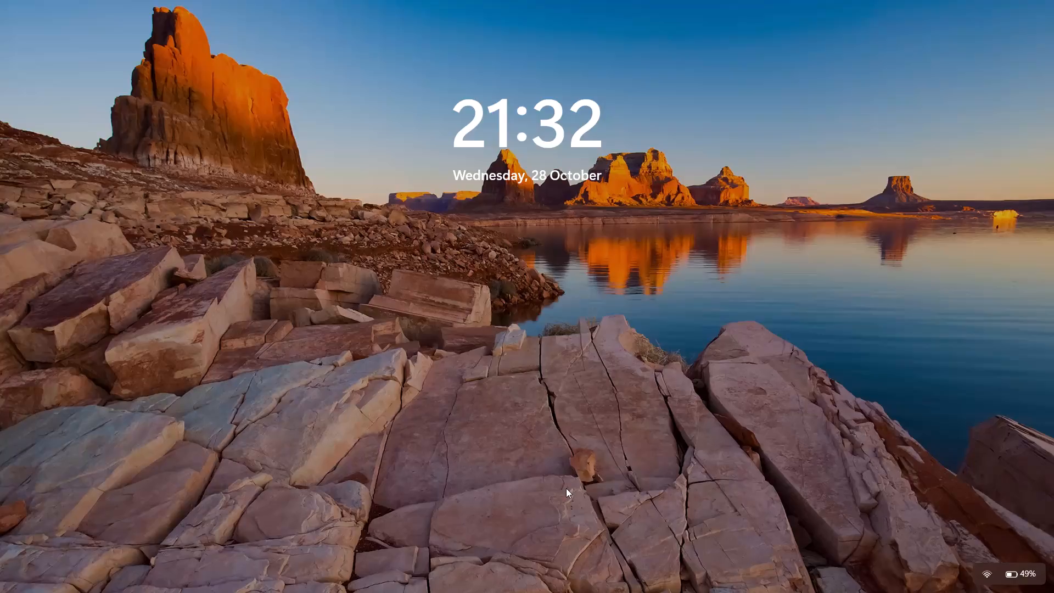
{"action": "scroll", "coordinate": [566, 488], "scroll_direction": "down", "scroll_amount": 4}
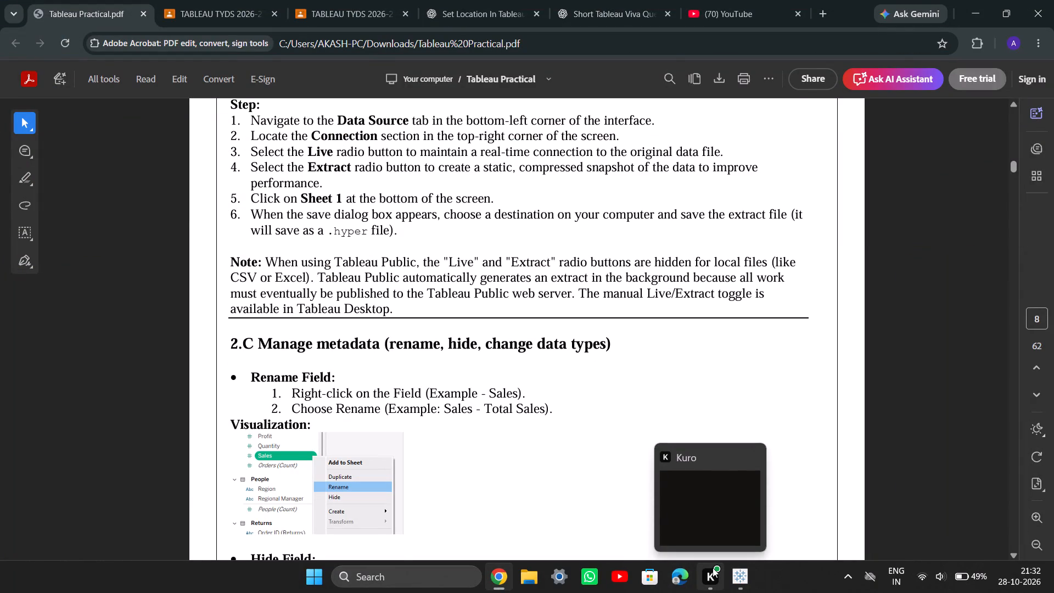
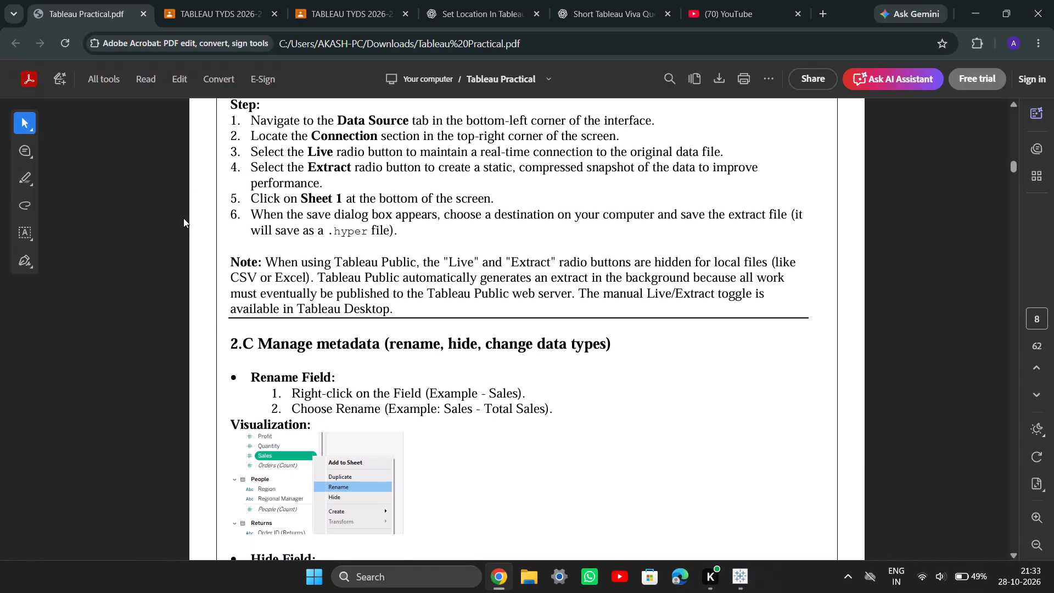
Read through the practical guide from section 2.B on extracts and live connections to the start of Practical 3.
{"action": "scroll", "coordinate": [354, 307], "scroll_direction": "down", "scroll_amount": 2}
{"action": "scroll", "coordinate": [354, 307], "scroll_direction": "up", "scroll_amount": 1}
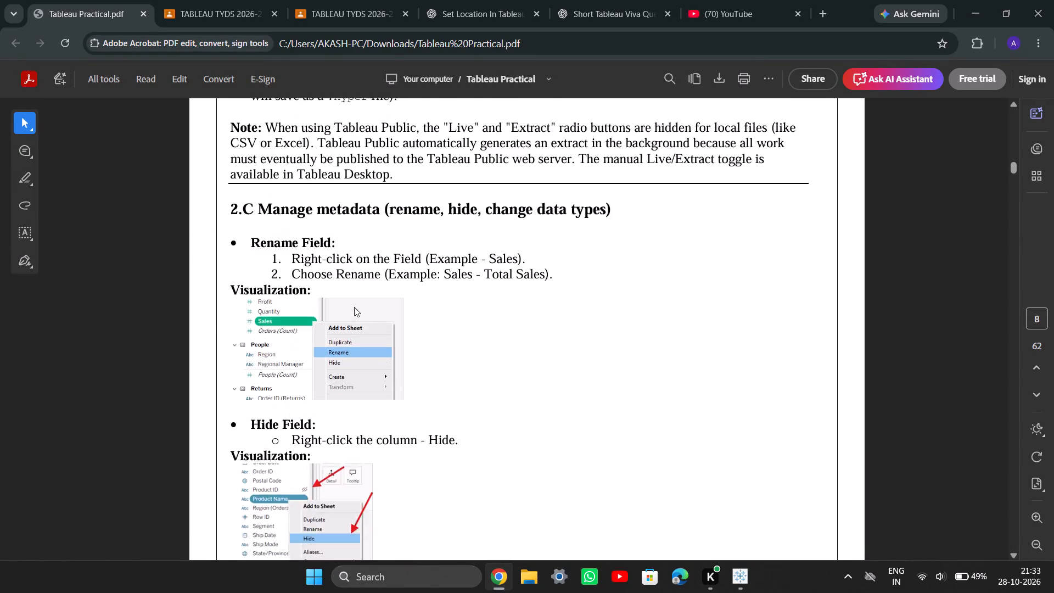
{"action": "scroll", "coordinate": [354, 307], "scroll_direction": "up", "scroll_amount": 1}
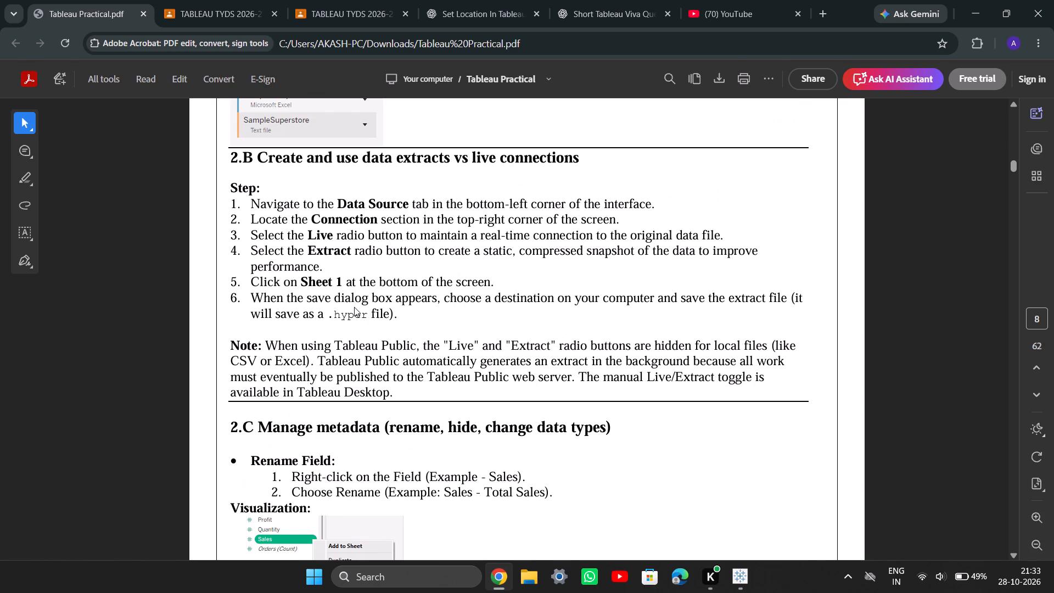
{"action": "scroll", "coordinate": [354, 307], "scroll_direction": "down", "scroll_amount": 5}
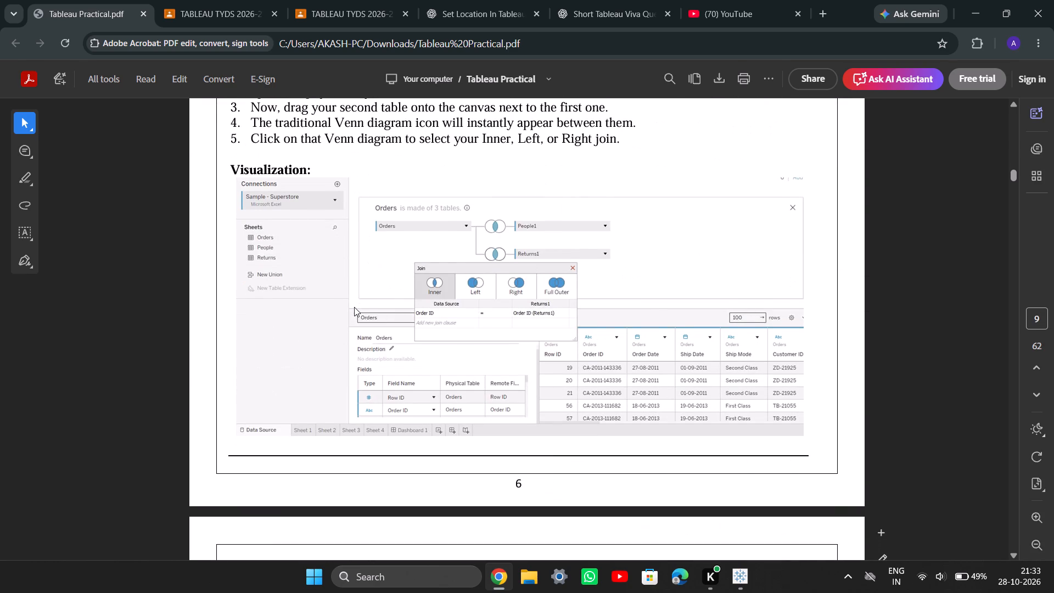
{"action": "scroll", "coordinate": [354, 307], "scroll_direction": "down", "scroll_amount": 8}
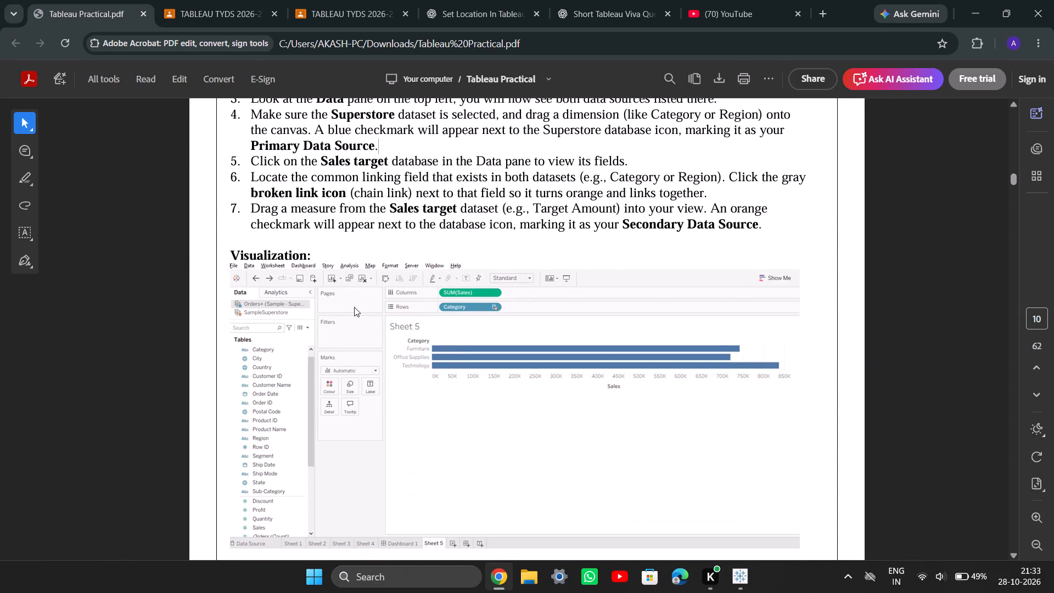
{"action": "scroll", "coordinate": [354, 307], "scroll_direction": "down", "scroll_amount": 4}
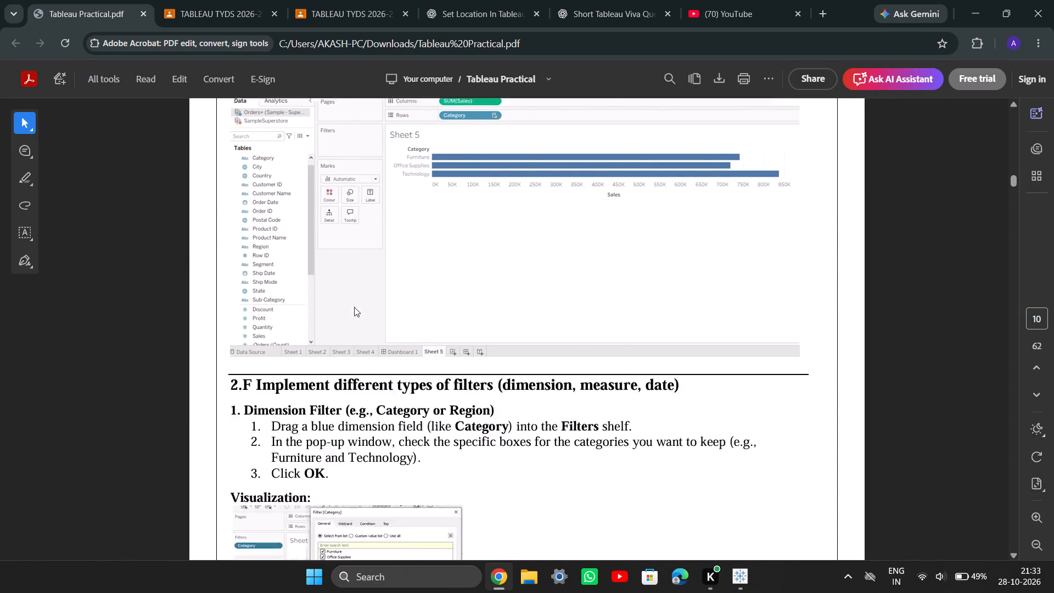
{"action": "scroll", "coordinate": [354, 307], "scroll_direction": "up", "scroll_amount": 5}
{"action": "scroll", "coordinate": [354, 307], "scroll_direction": "down", "scroll_amount": 1}
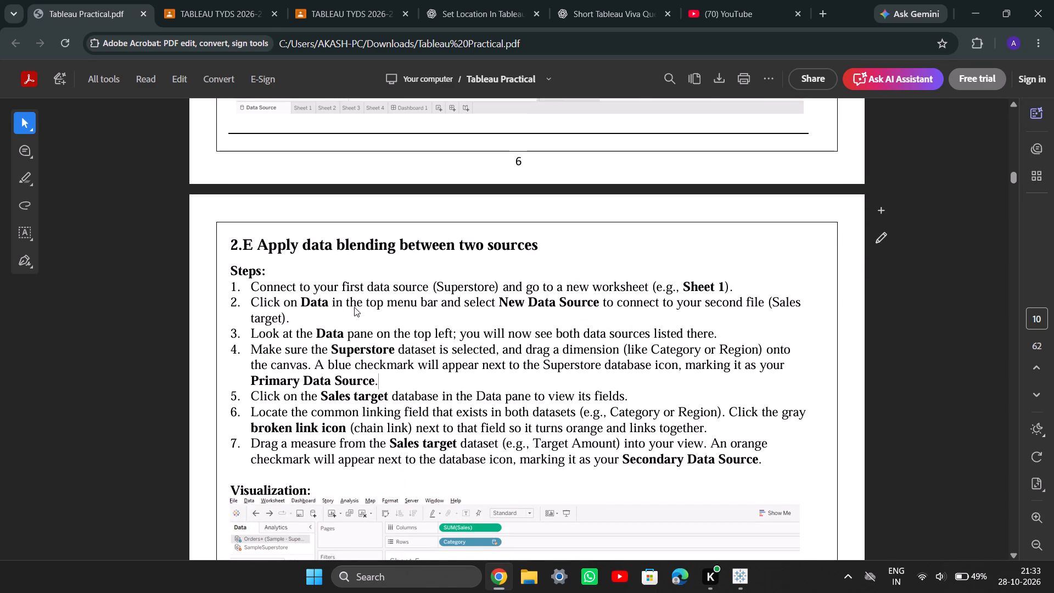
{"action": "scroll", "coordinate": [354, 307], "scroll_direction": "down", "scroll_amount": 2}
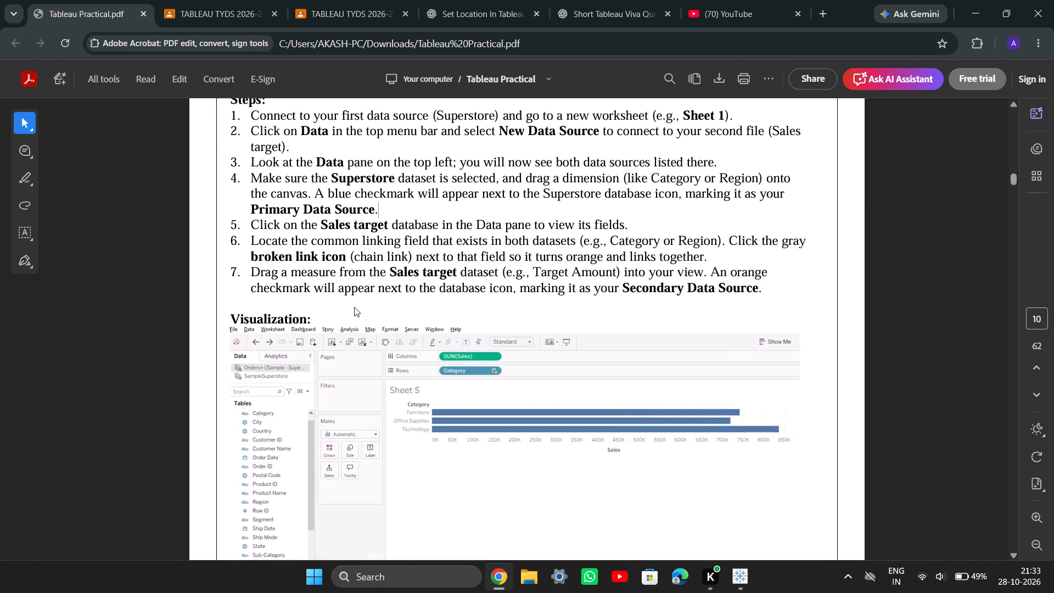
{"action": "scroll", "coordinate": [354, 307], "scroll_direction": "down", "scroll_amount": 4}
{"action": "scroll", "coordinate": [354, 307], "scroll_direction": "up", "scroll_amount": 2}
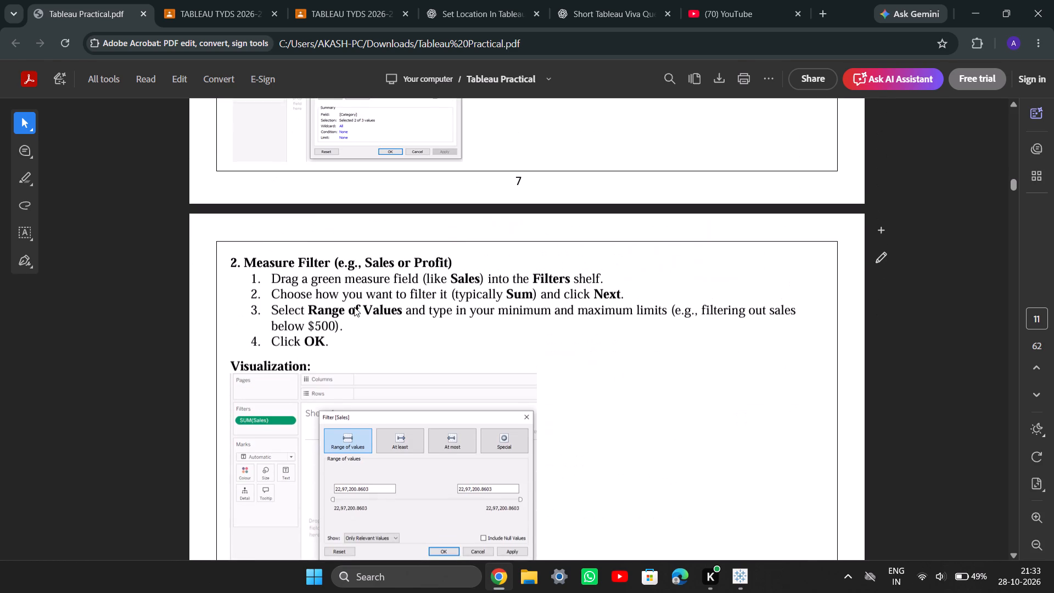
{"action": "scroll", "coordinate": [354, 307], "scroll_direction": "down", "scroll_amount": 1}
{"action": "scroll", "coordinate": [354, 307], "scroll_direction": "up", "scroll_amount": 1}
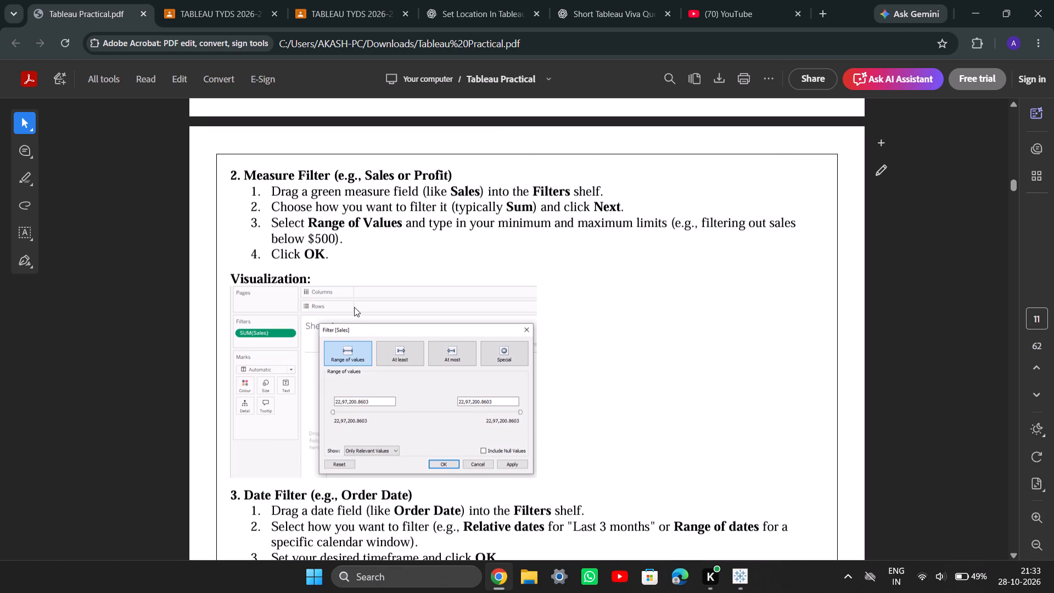
{"action": "scroll", "coordinate": [354, 307], "scroll_direction": "down", "scroll_amount": 1}
{"action": "scroll", "coordinate": [354, 307], "scroll_direction": "up", "scroll_amount": 1}
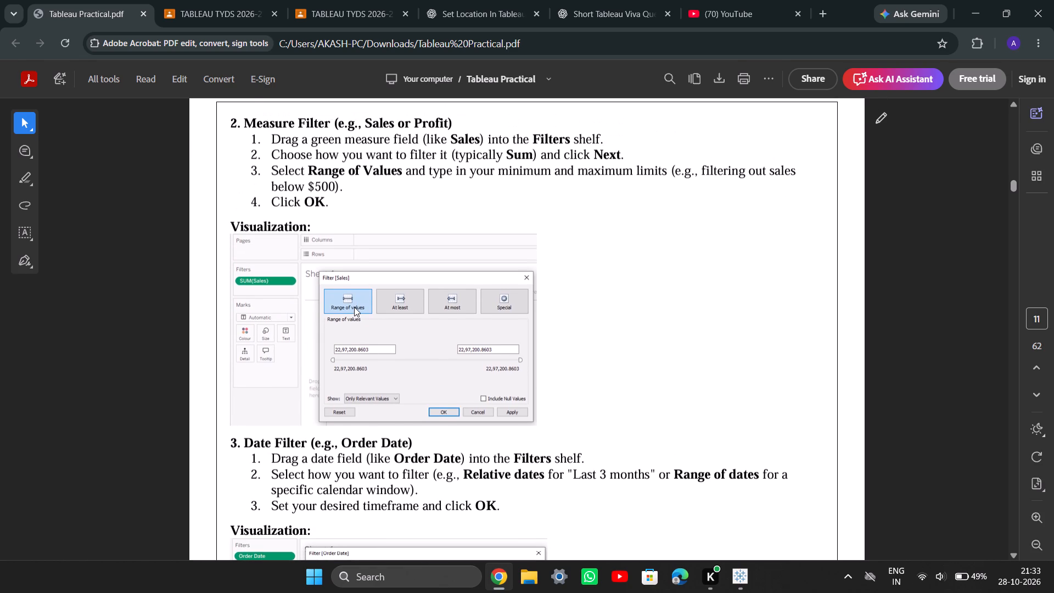
{"action": "scroll", "coordinate": [354, 307], "scroll_direction": "down", "scroll_amount": 5}
{"action": "scroll", "coordinate": [354, 307], "scroll_direction": "up", "scroll_amount": 2}
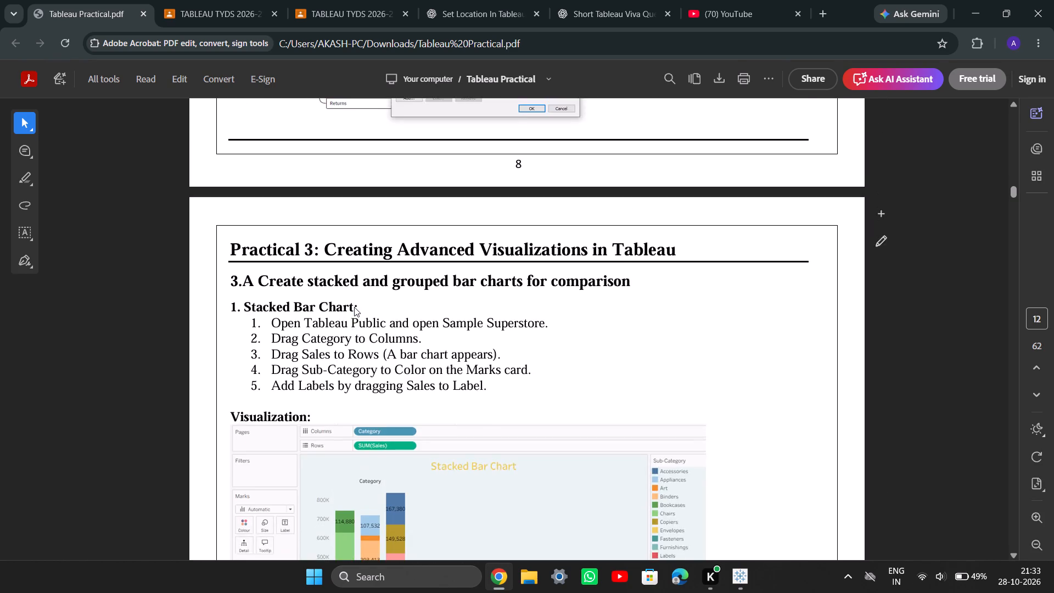
Go back to section 2.G on optimizing performance using extracts and filtering, and examine its steps and visualization.
{"action": "scroll", "coordinate": [354, 307], "scroll_direction": "up", "scroll_amount": 4}
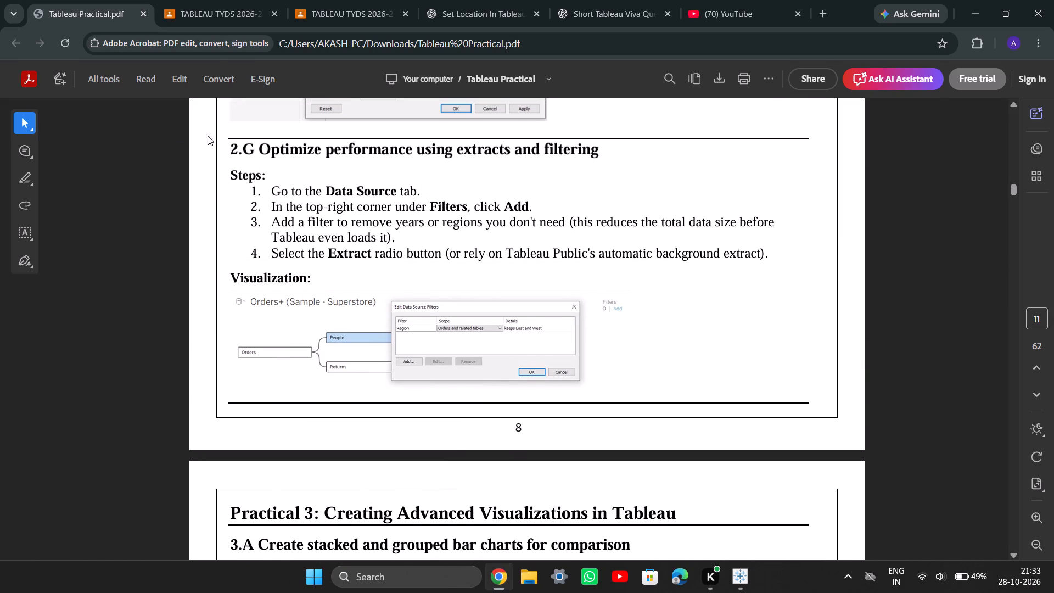
{"action": "left_click_drag", "start_coordinate": [232, 146], "coordinate": [493, 283]}
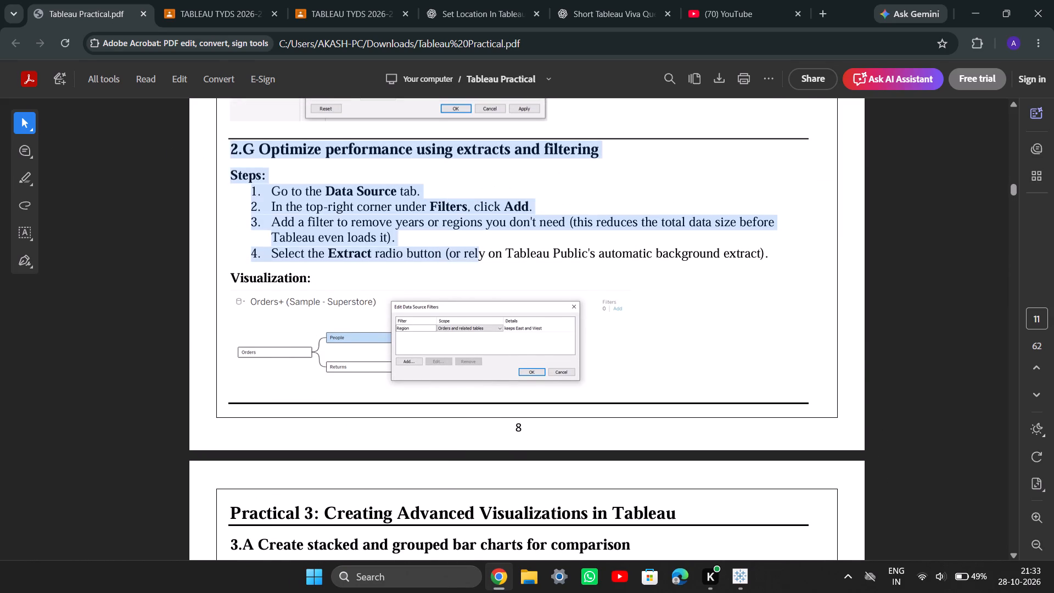
{"action": "left_click_drag", "start_coordinate": [493, 283], "coordinate": [523, 431]}
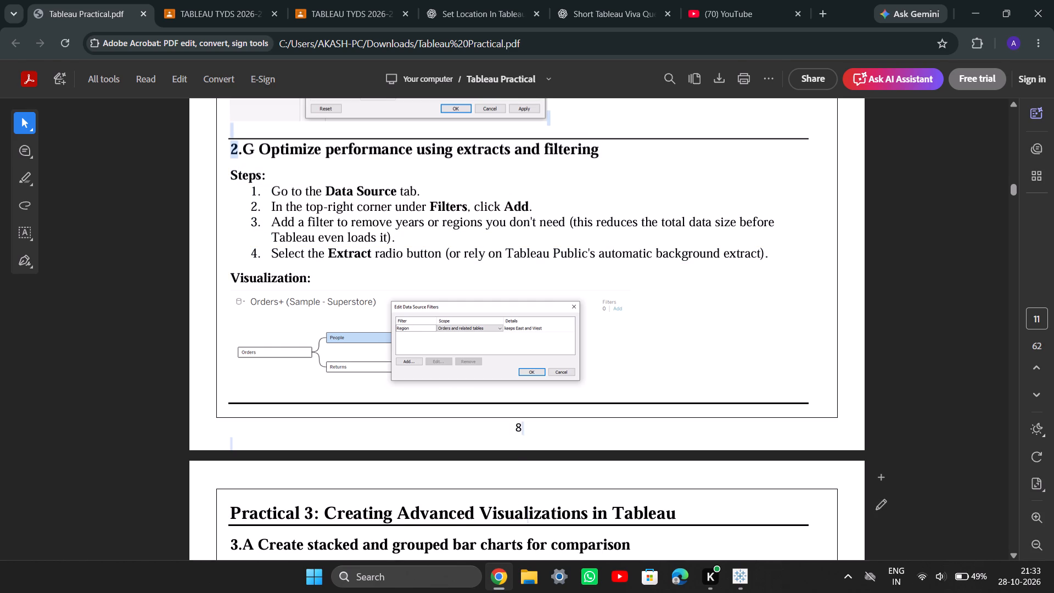
{"action": "left_click_drag", "start_coordinate": [523, 431], "coordinate": [517, 429]}
{"action": "left_click", "coordinate": [517, 429]}
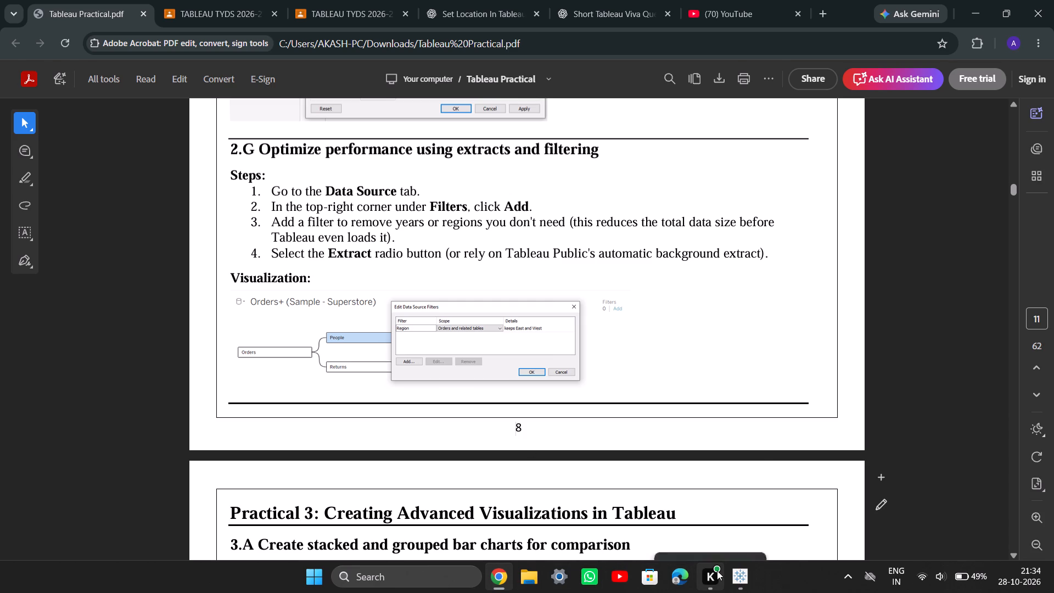
Switch to Tableau Public and examine Sheet 1 with the fields of the Orders+ (dataset) and Orders+ (Superstore) data sources.
{"action": "left_click", "coordinate": [754, 588]}
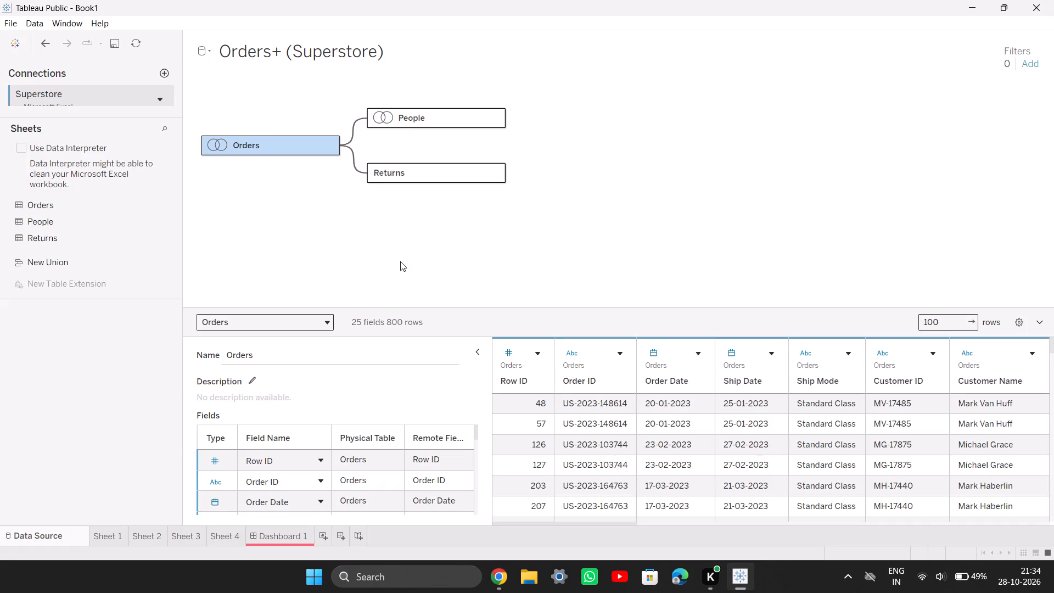
{"action": "left_click", "coordinate": [108, 539]}
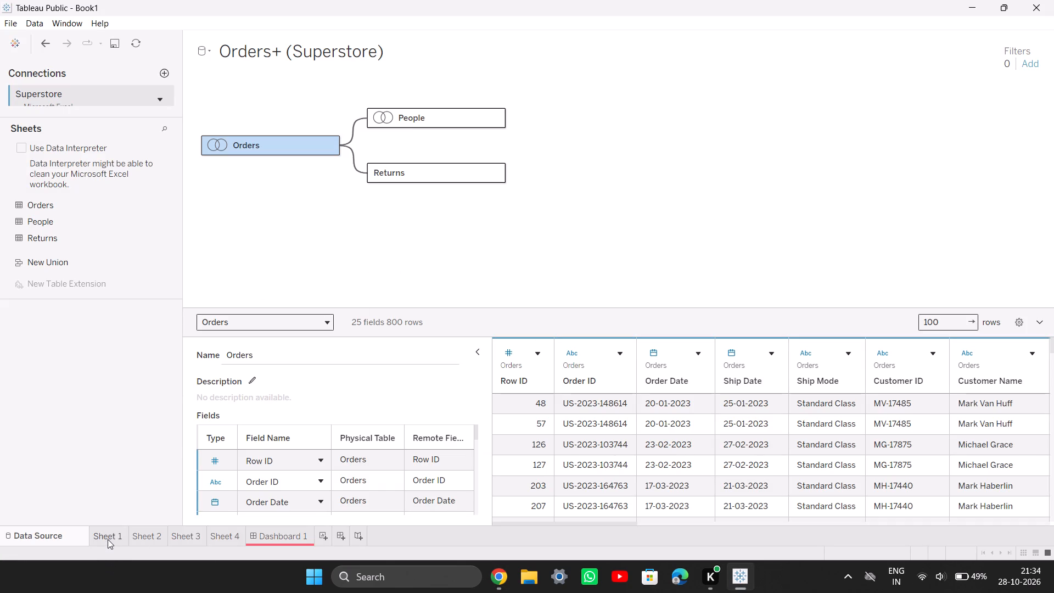
{"action": "left_click", "coordinate": [116, 532]}
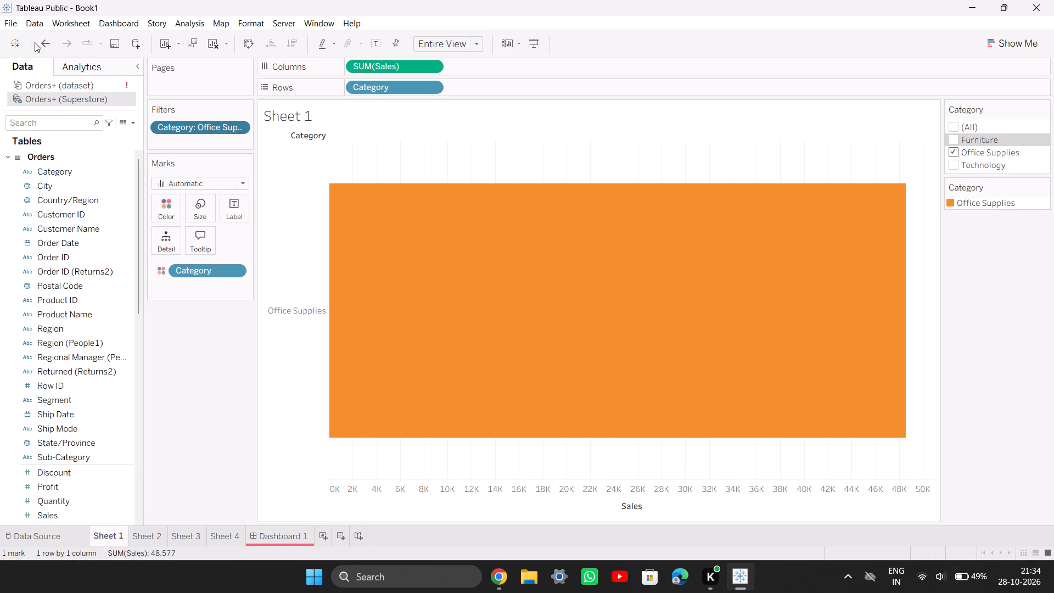
{"action": "left_click", "coordinate": [138, 69]}
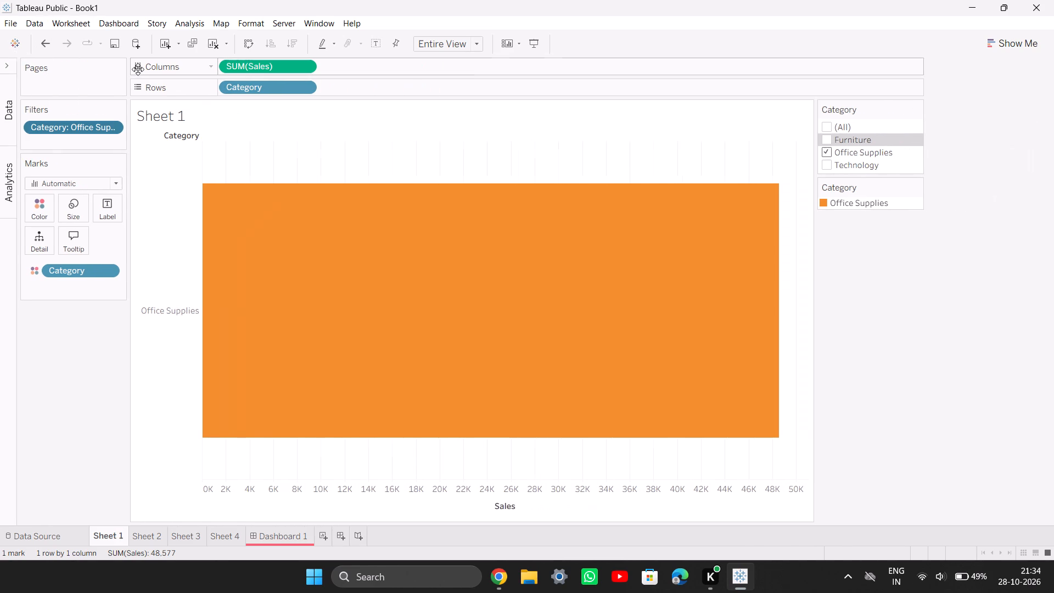
{"action": "left_click", "coordinate": [8, 65]}
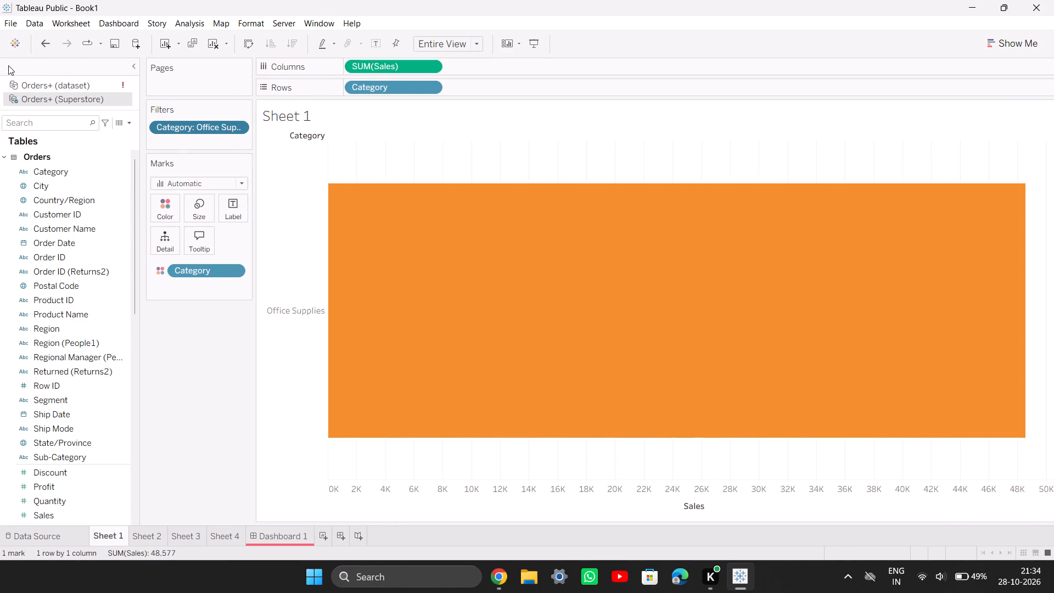
{"action": "left_click", "coordinate": [128, 90]}
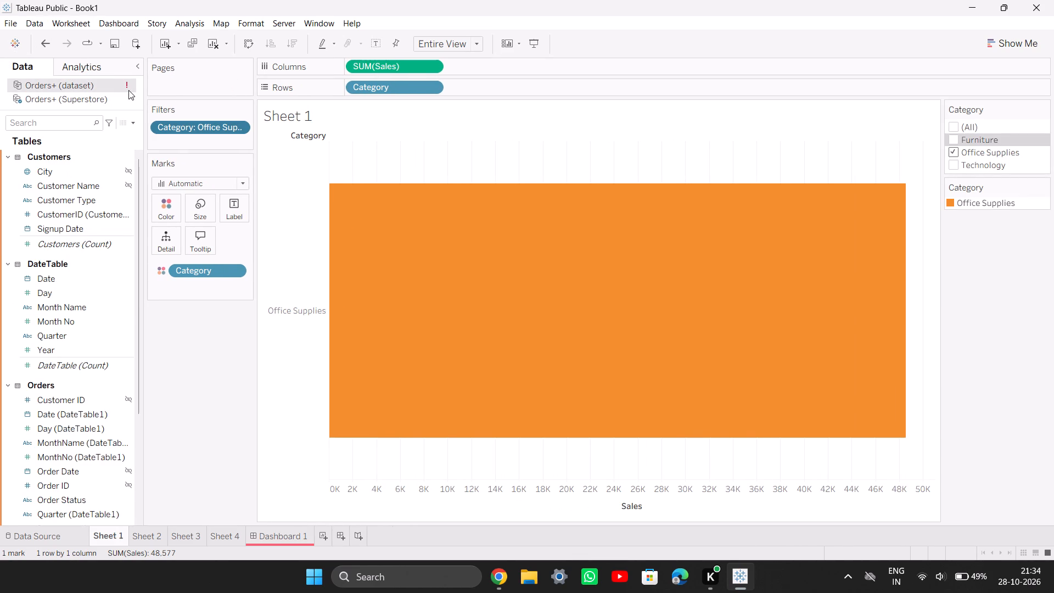
{"action": "scroll", "coordinate": [62, 292], "scroll_direction": "down", "scroll_amount": 3}
{"action": "scroll", "coordinate": [62, 292], "scroll_direction": "up", "scroll_amount": 6}
{"action": "left_click", "coordinate": [109, 101]}
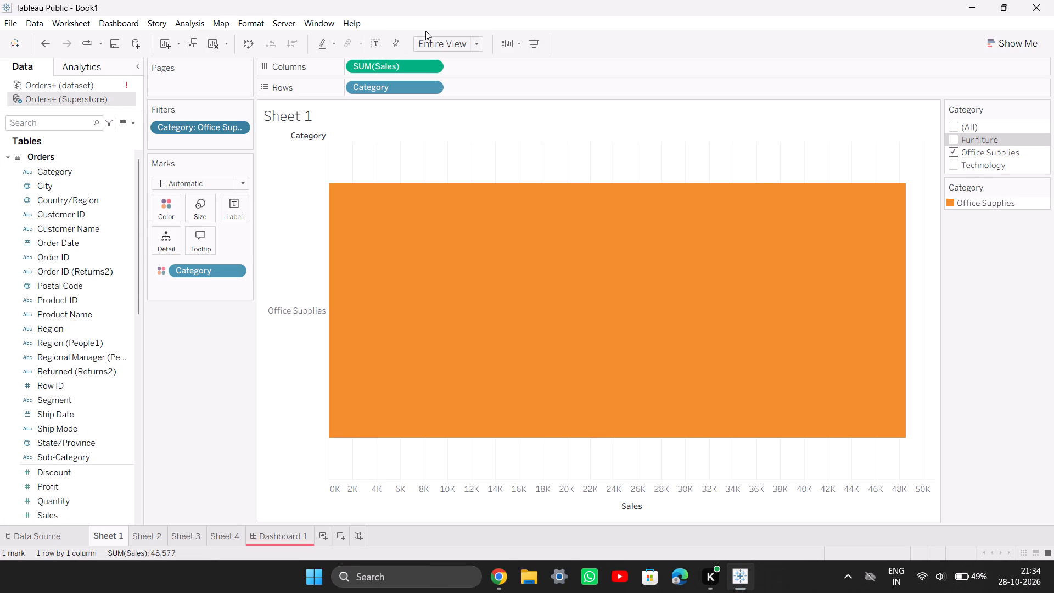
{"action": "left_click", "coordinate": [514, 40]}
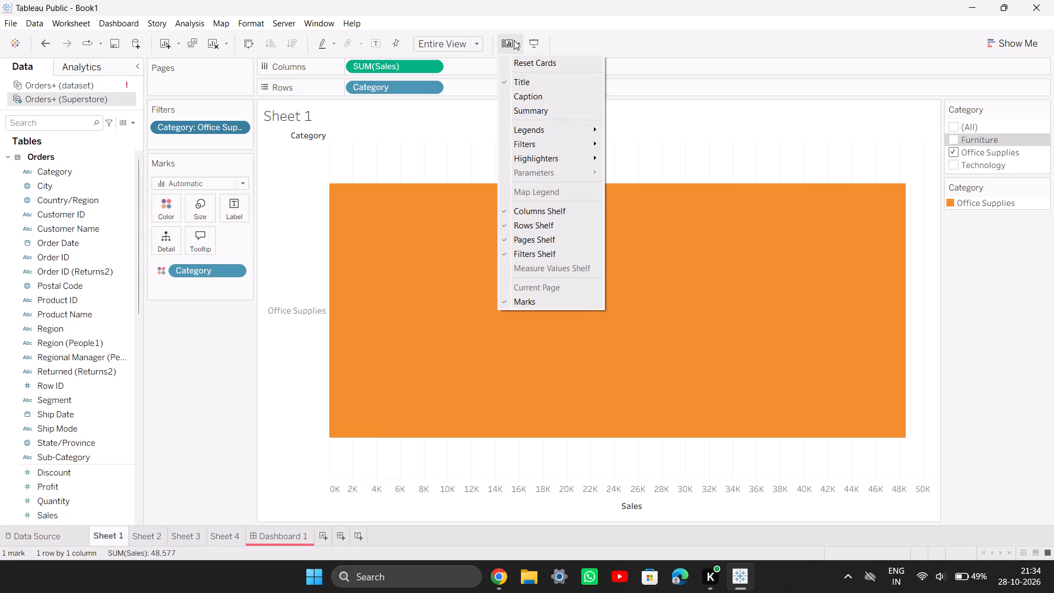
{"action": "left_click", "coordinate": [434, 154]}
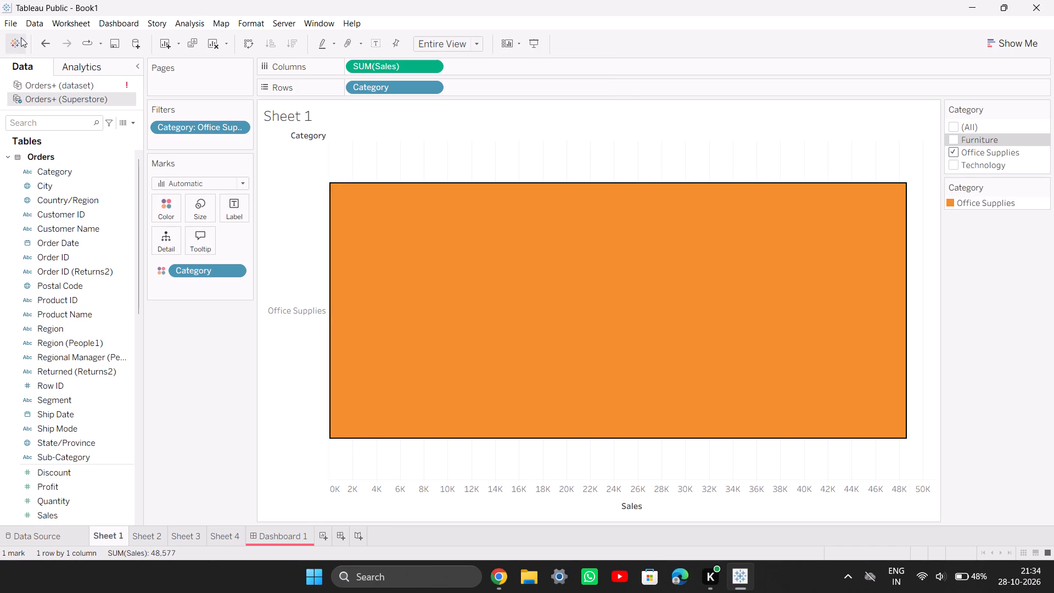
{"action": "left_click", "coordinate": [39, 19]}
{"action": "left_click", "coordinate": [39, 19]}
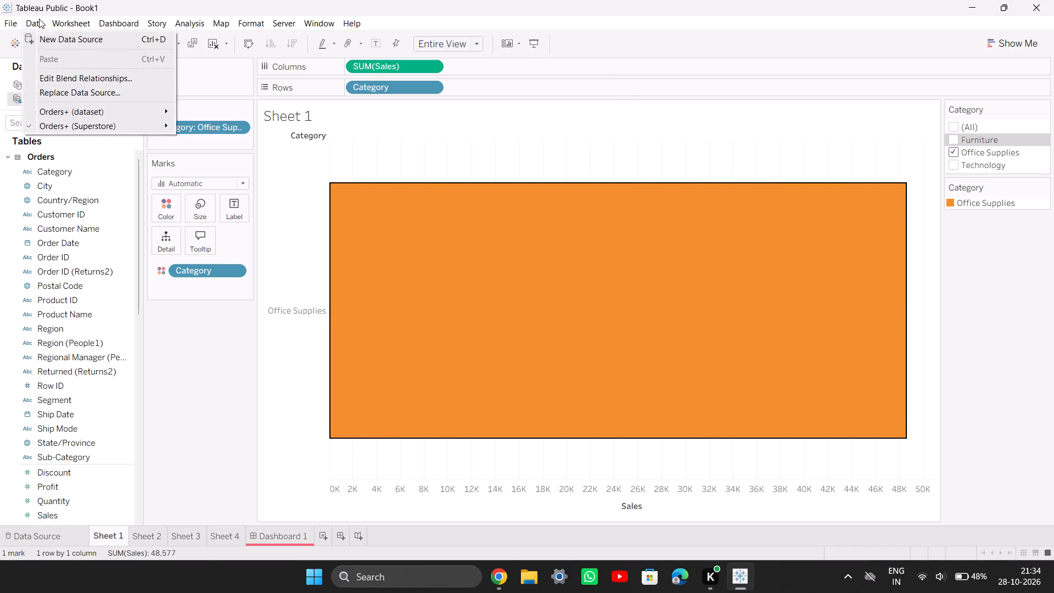
Switch to Chrome to recheck the section 2.G instructions, and return to Tableau Public.
{"action": "left_click", "coordinate": [511, 577]}
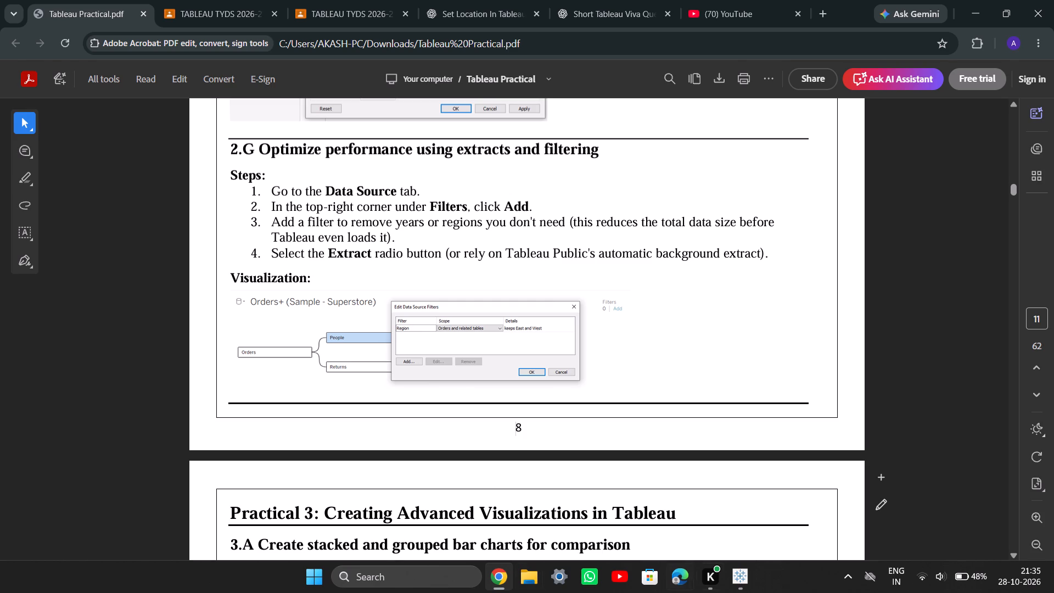
{"action": "left_click", "coordinate": [497, 576]}
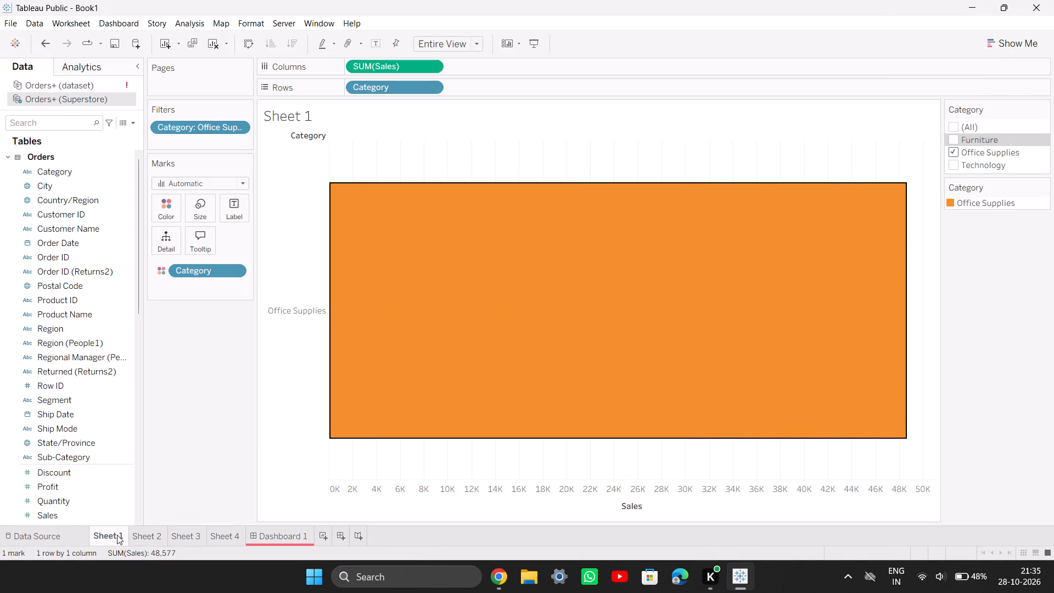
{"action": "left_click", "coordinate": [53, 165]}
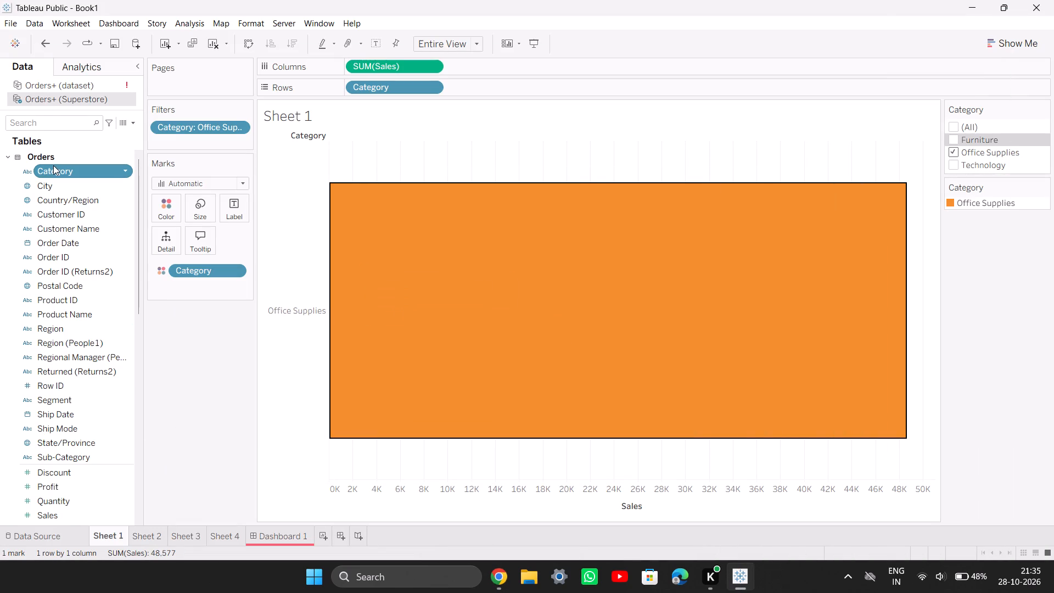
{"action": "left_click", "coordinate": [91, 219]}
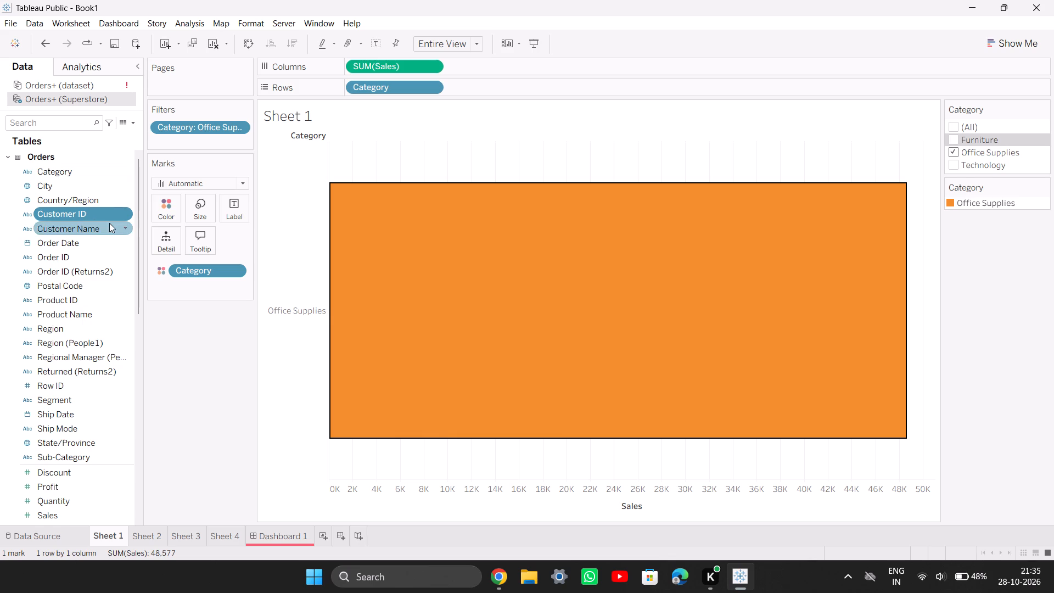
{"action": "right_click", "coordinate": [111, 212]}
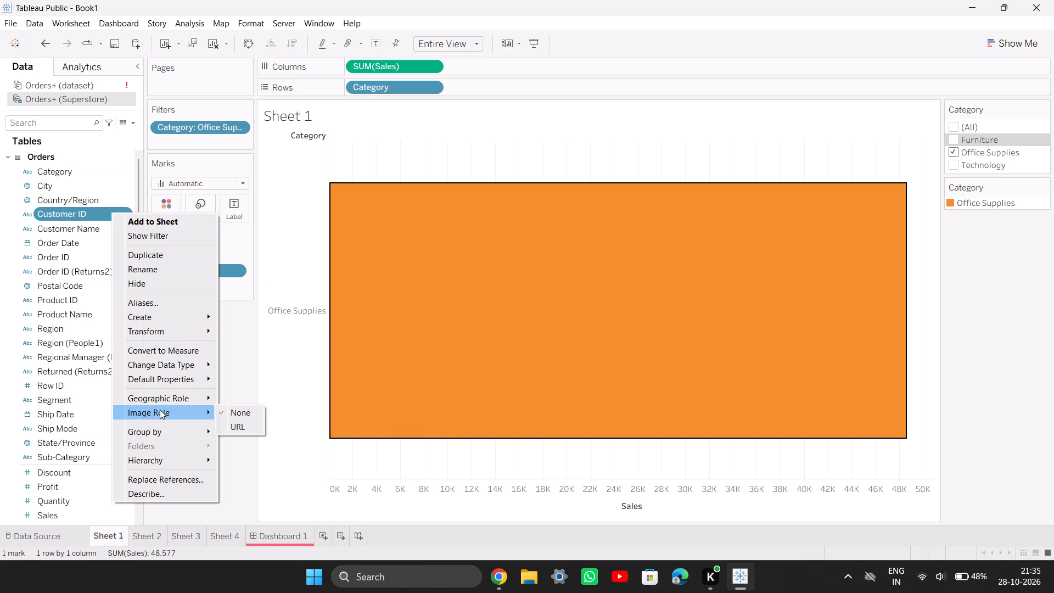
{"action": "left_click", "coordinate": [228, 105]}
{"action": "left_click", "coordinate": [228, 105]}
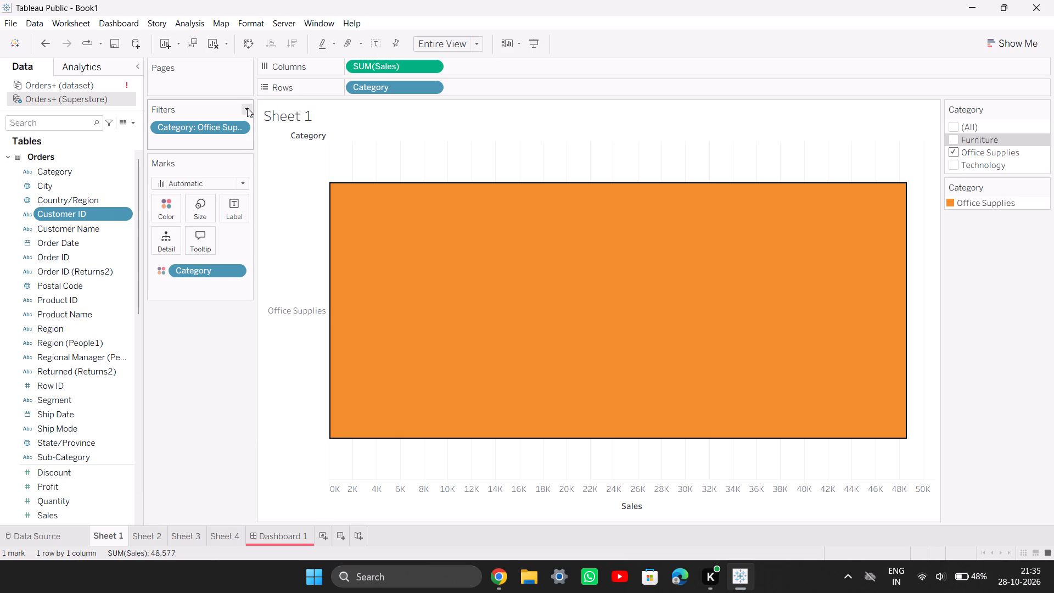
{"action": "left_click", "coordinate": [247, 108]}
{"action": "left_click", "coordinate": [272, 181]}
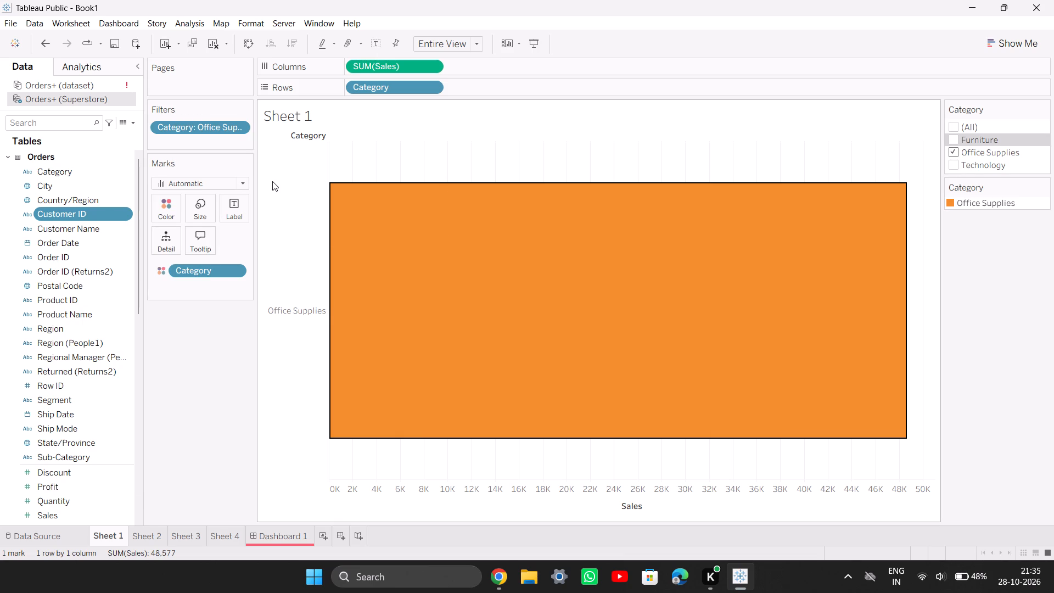
Open the Data Source page of the workbook for the Orders+ (Superstore) data.
{"action": "left_click", "coordinate": [75, 540]}
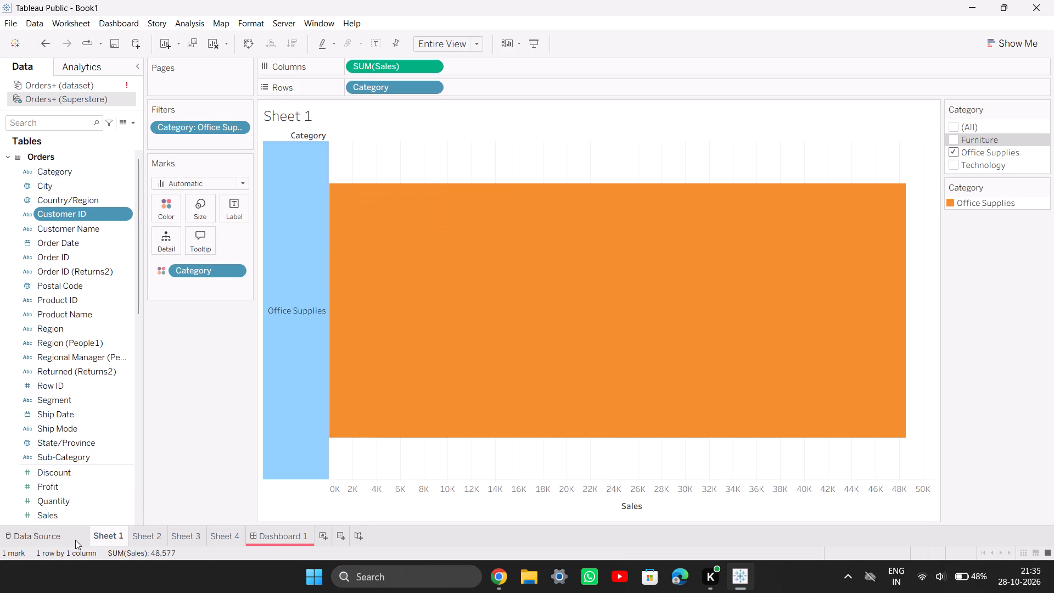
{"action": "left_click", "coordinate": [74, 535]}
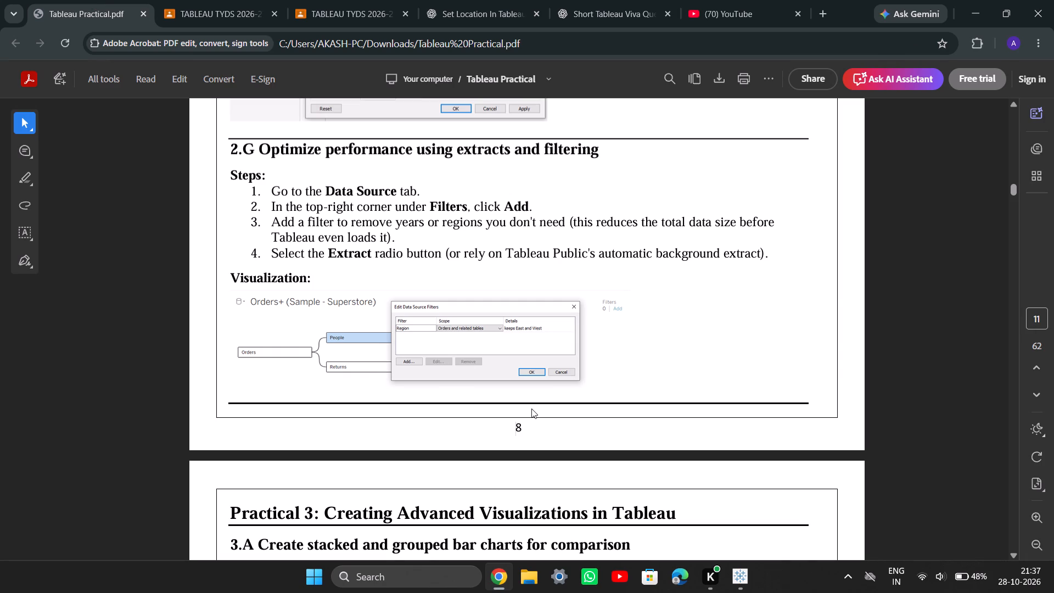
{"action": "left_click", "coordinate": [502, 571]}
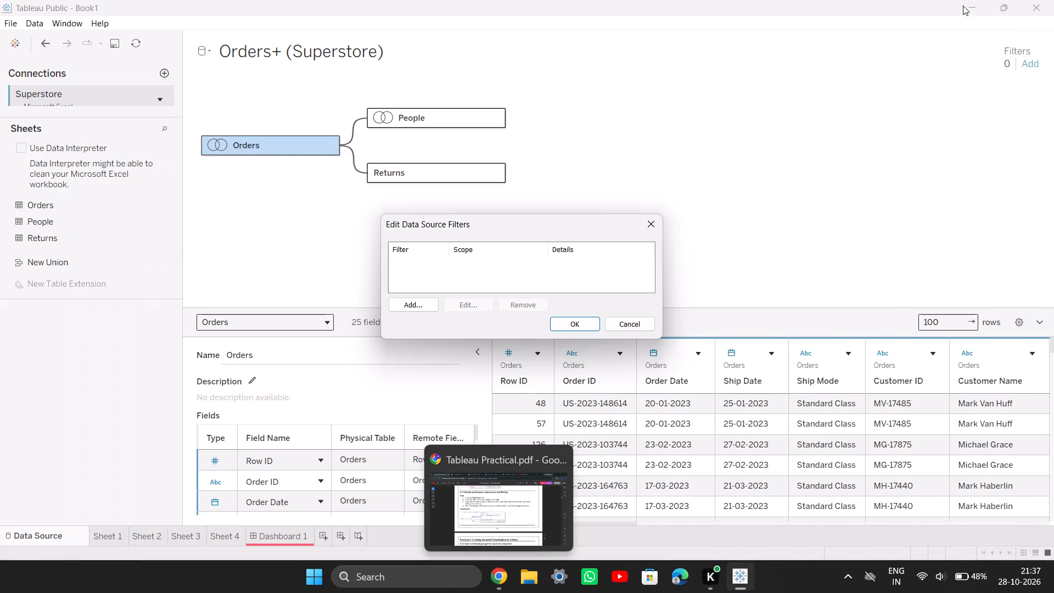
Add a data source filter on the Orders field Category with all of its values selected, and apply it to the data source.
{"action": "left_click", "coordinate": [414, 249]}
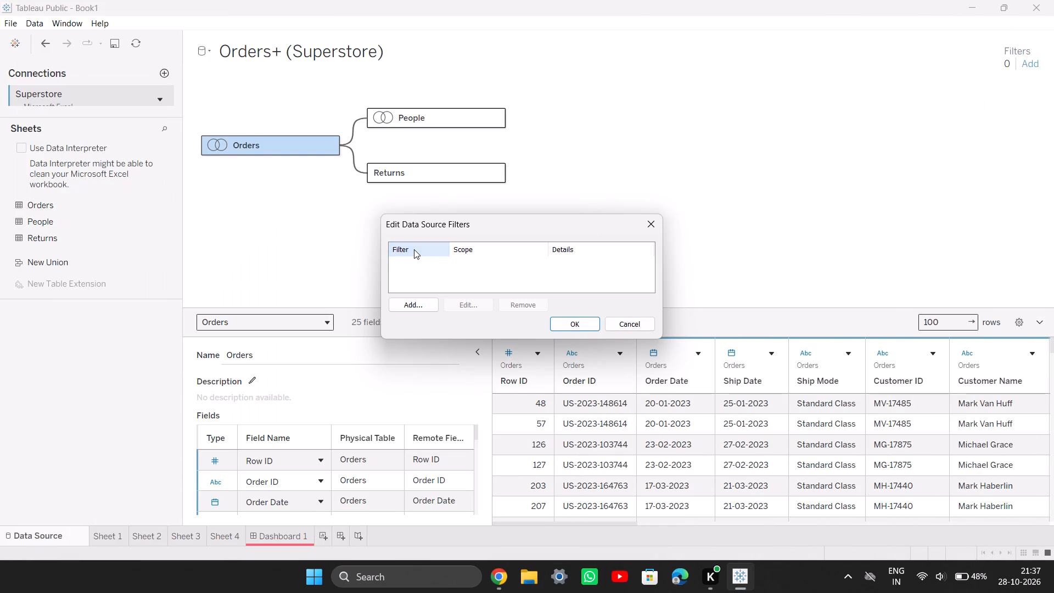
{"action": "left_click", "coordinate": [402, 305]}
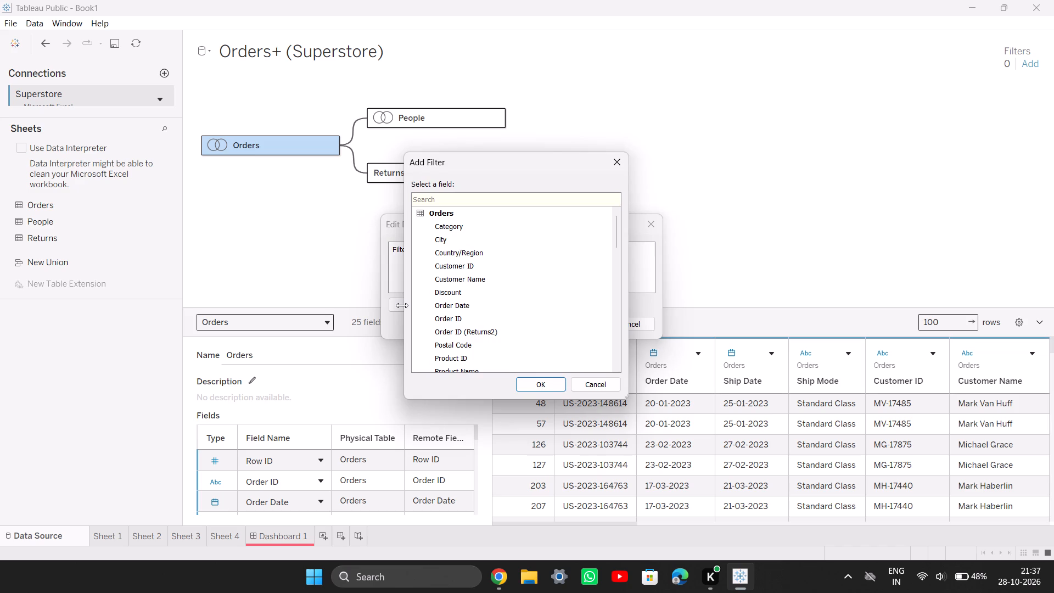
{"action": "left_click", "coordinate": [477, 231]}
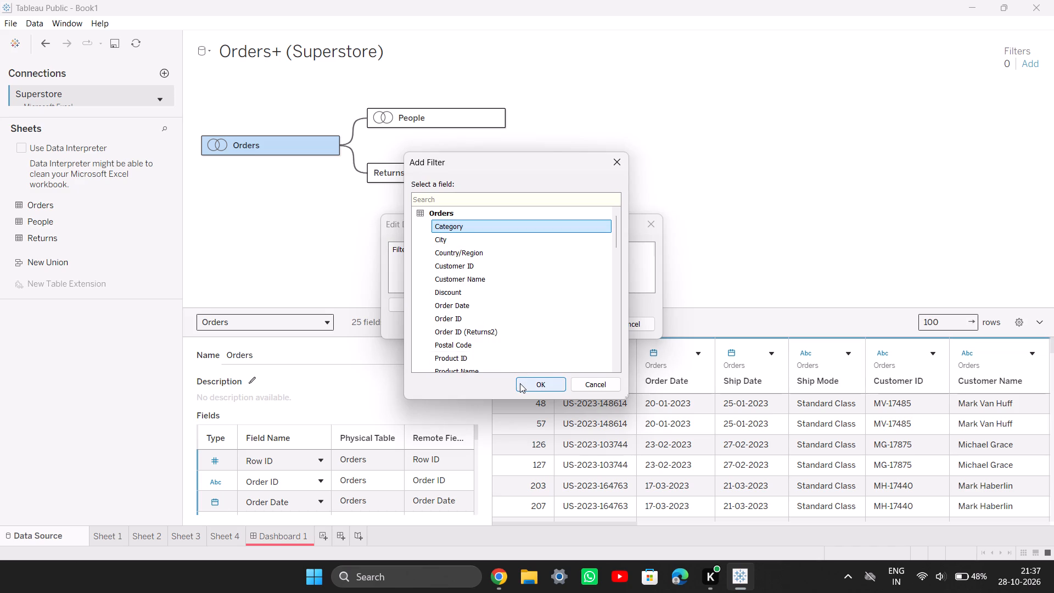
{"action": "left_click", "coordinate": [520, 383]}
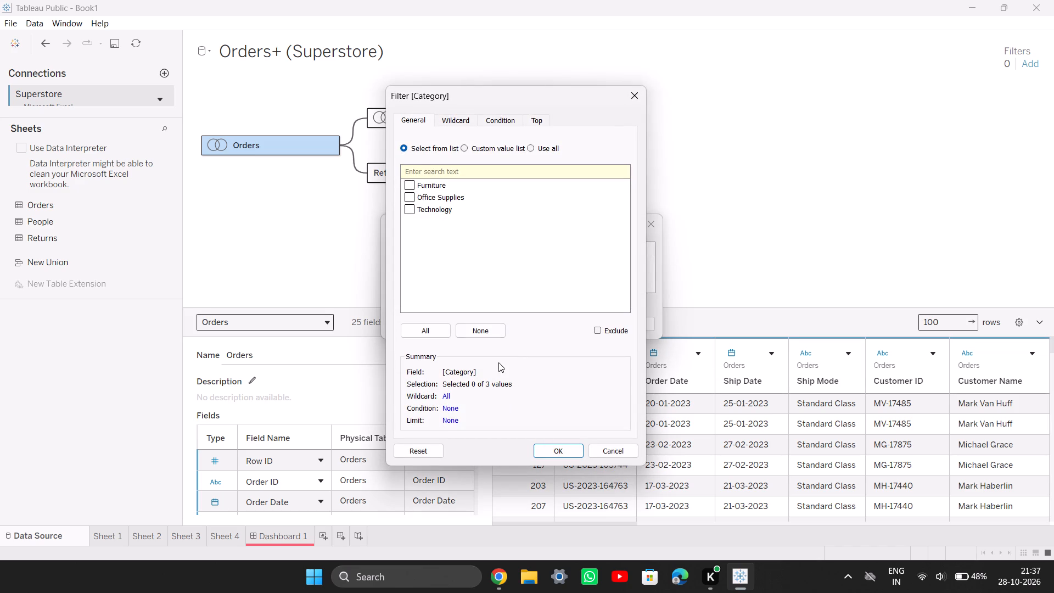
{"action": "left_click", "coordinate": [438, 328]}
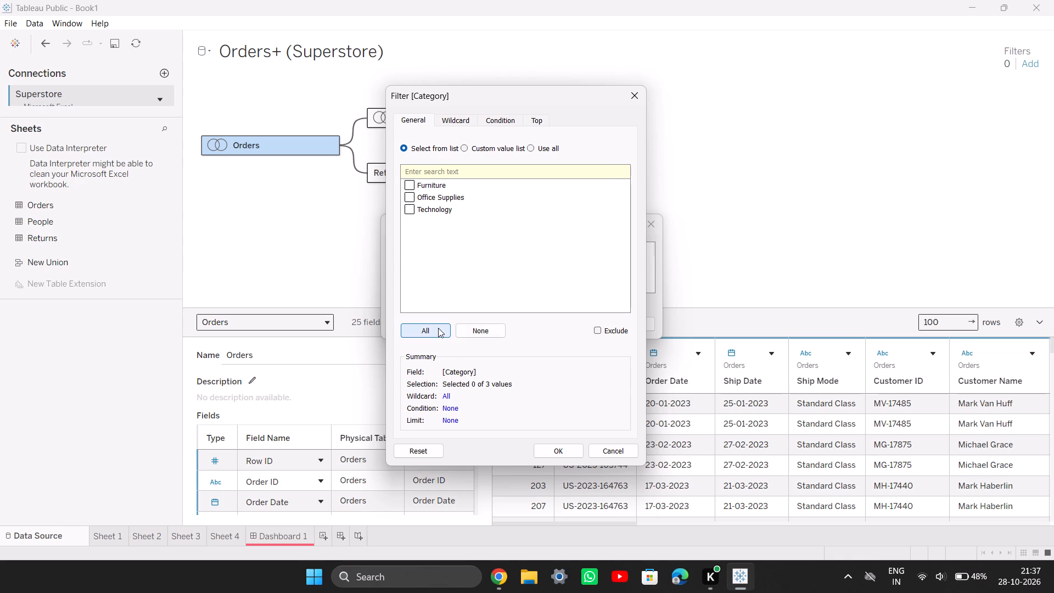
{"action": "left_click", "coordinate": [548, 449]}
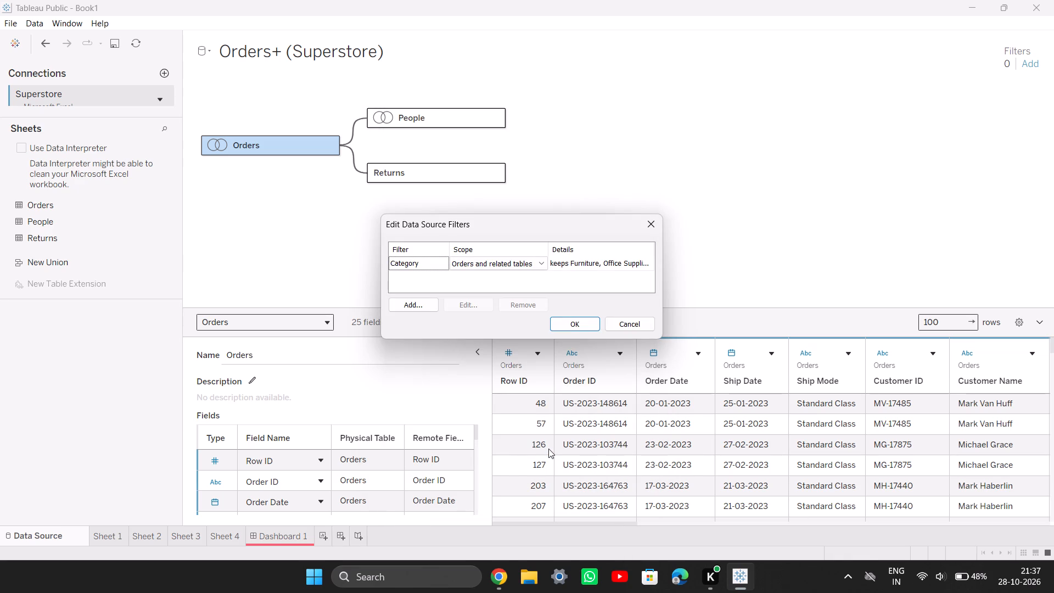
{"action": "left_click", "coordinate": [214, 530]}
{"action": "left_click", "coordinate": [587, 326]}
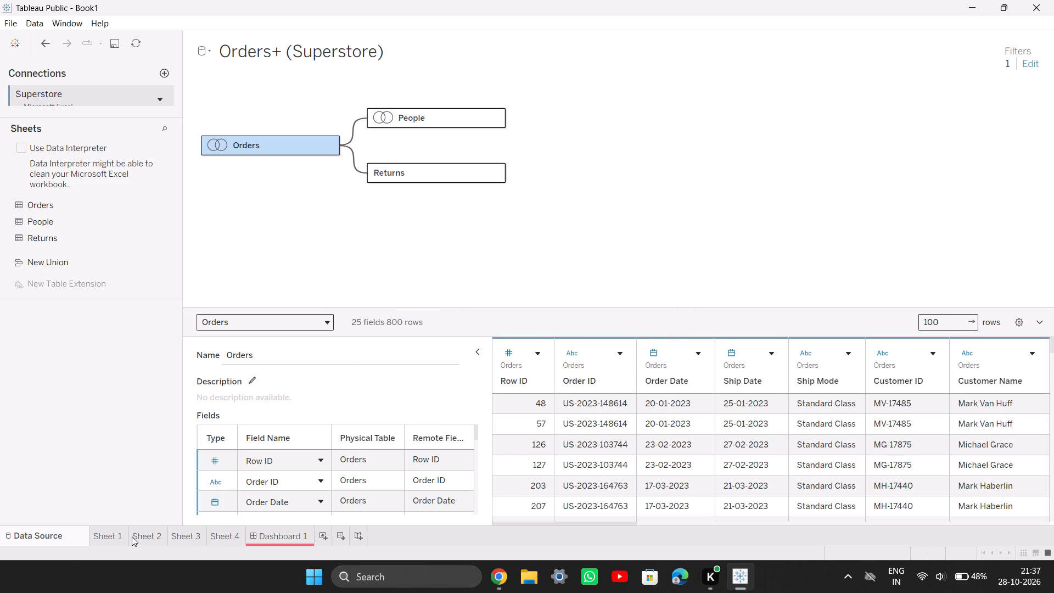
Open Sheet 1 to check the Sales by Category chart with the data source filter in place.
{"action": "left_click", "coordinate": [116, 538]}
{"action": "left_click", "coordinate": [116, 538]}
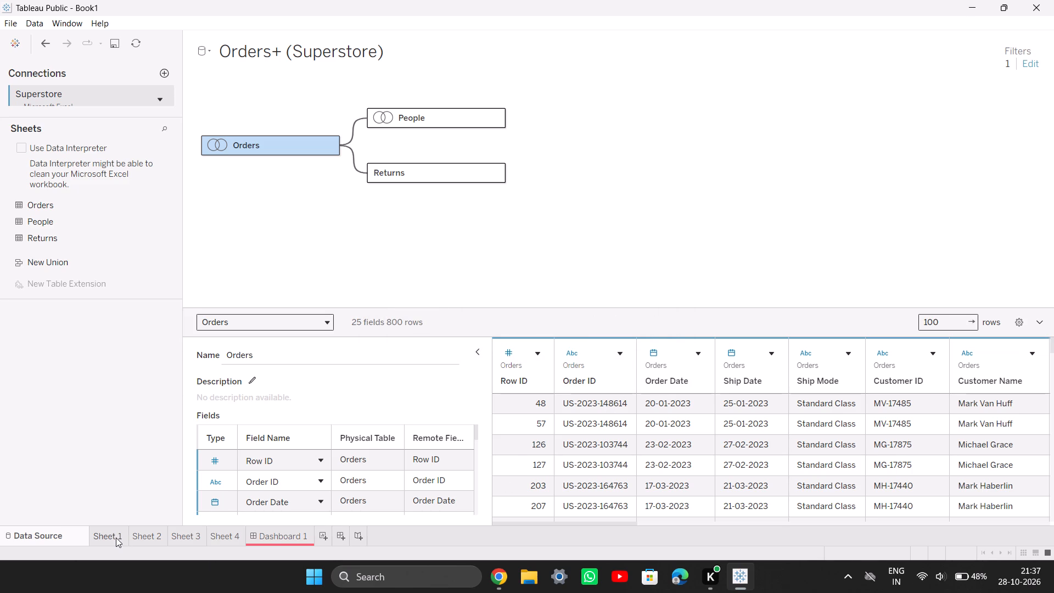
{"action": "left_click", "coordinate": [109, 535]}
{"action": "double_click", "coordinate": [109, 535]}
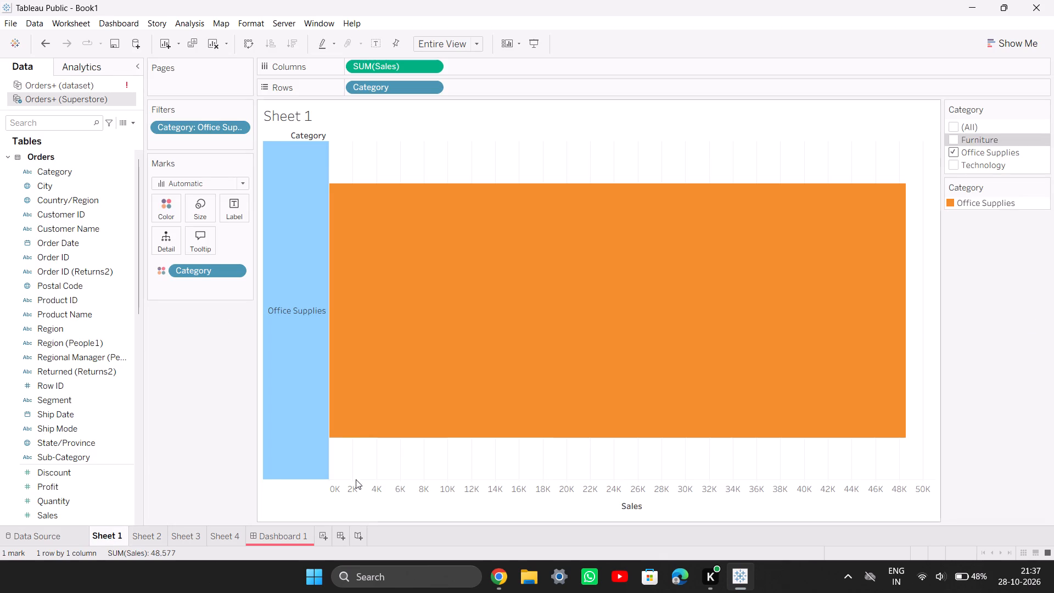
{"action": "left_click", "coordinate": [440, 132]}
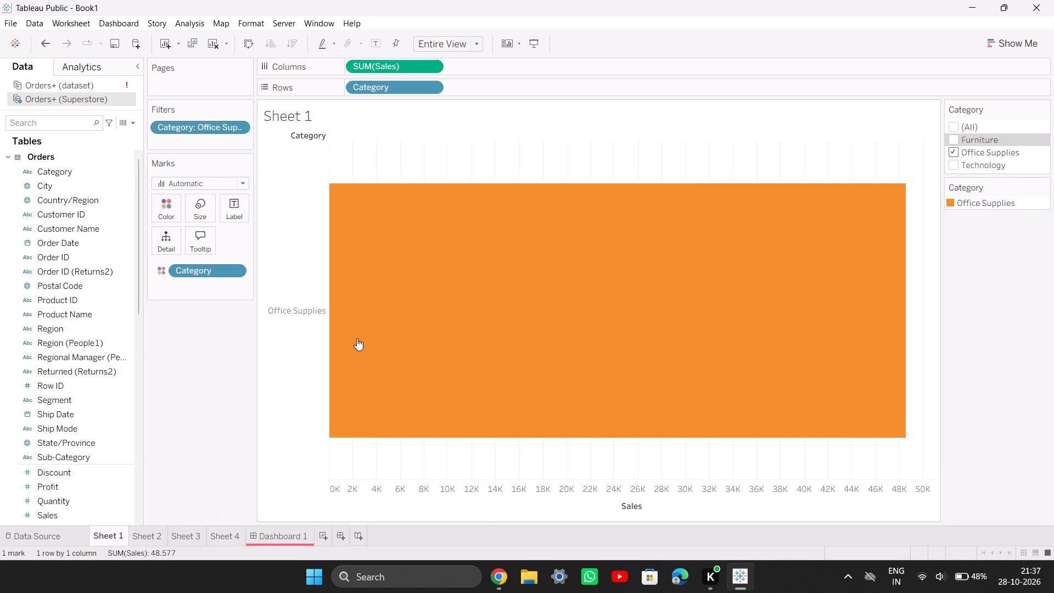
Switch to Chrome and look past section 2.G of the guide to the stacked bar chart steps in section 3.A.
{"action": "left_click", "coordinate": [497, 583]}
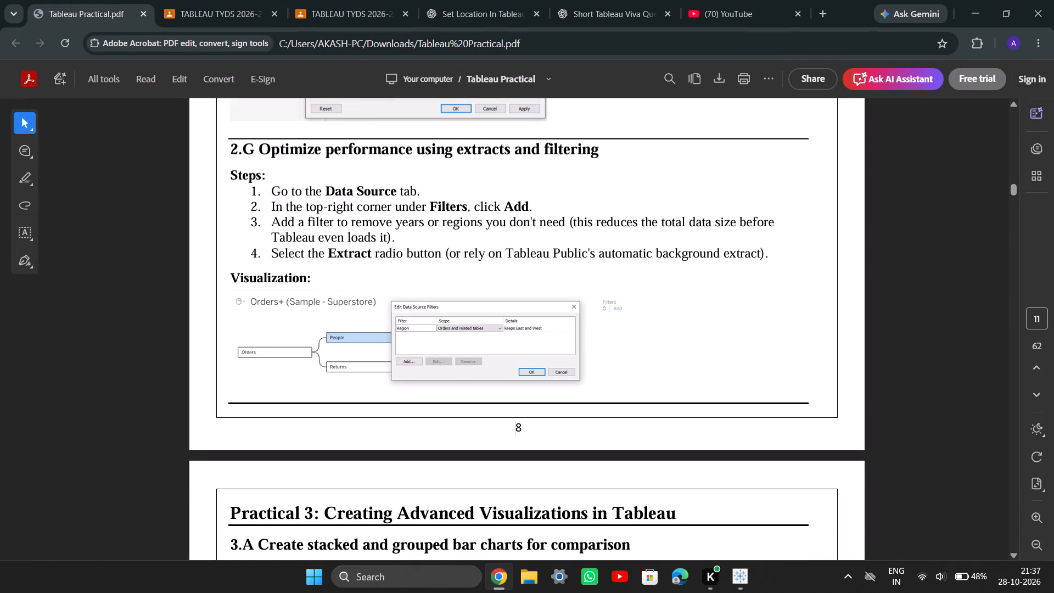
{"action": "scroll", "coordinate": [466, 337], "scroll_direction": "down", "scroll_amount": 5}
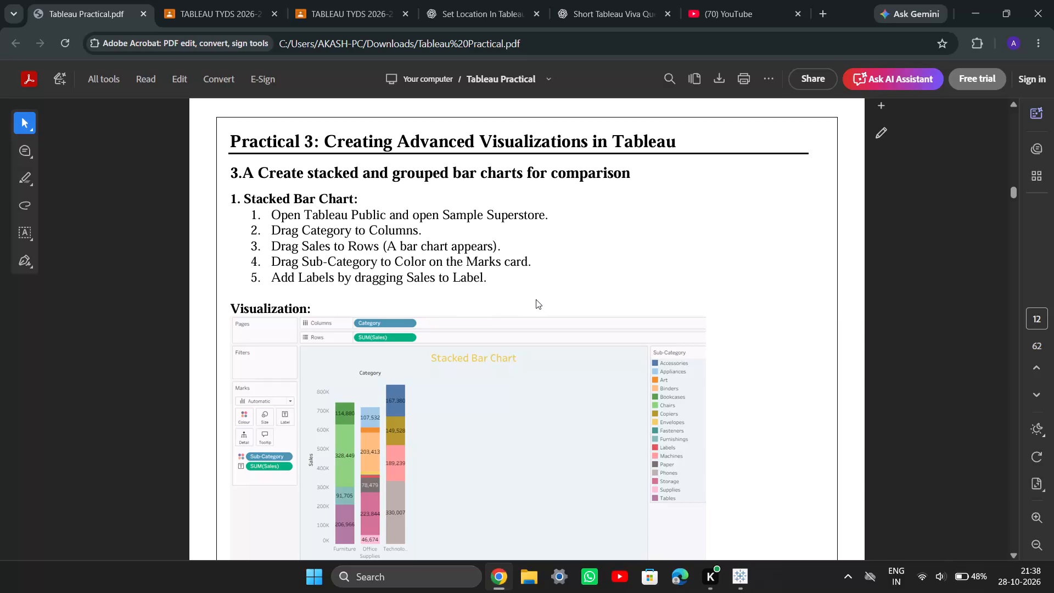
Open the Windows shut down or sign out options.
{"action": "key", "text": "super+x"}
{"action": "key", "text": "u"}
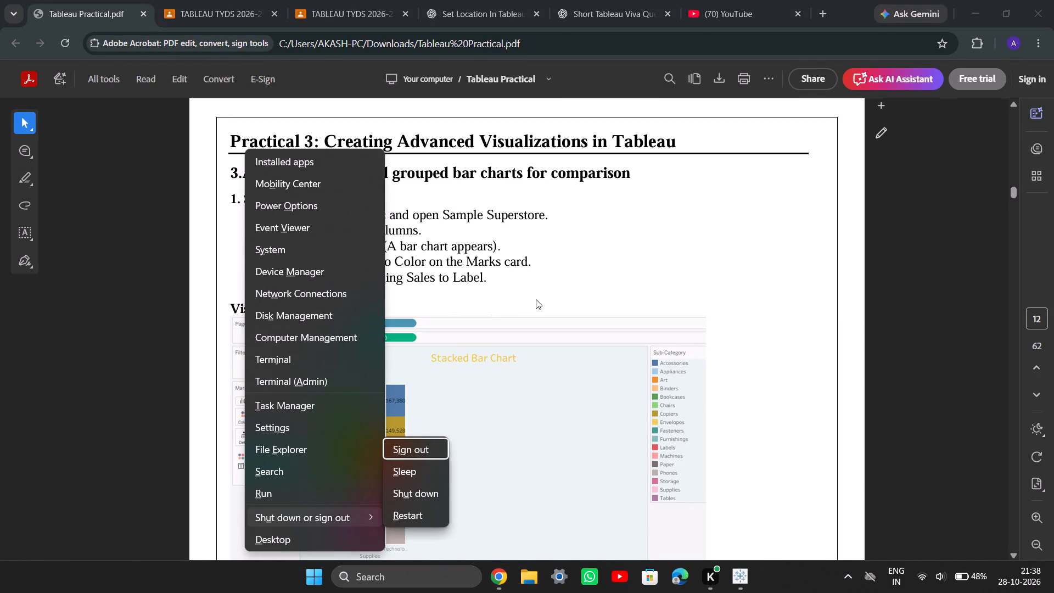
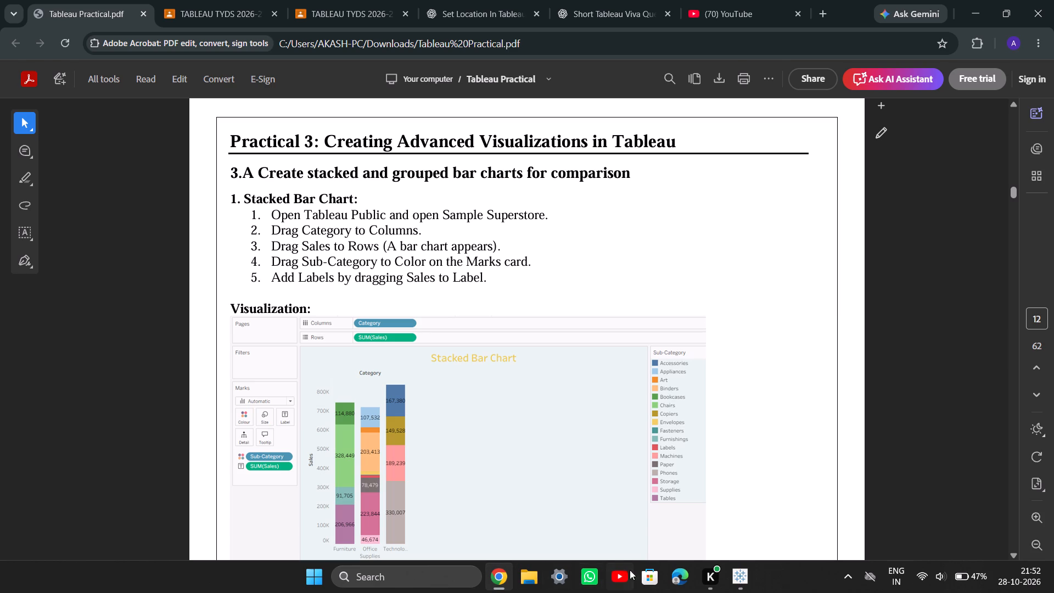
Review the stacked bar chart steps in section 3.A, then switch to Tableau Public and add a new worksheet.
{"action": "scroll", "coordinate": [609, 425], "scroll_direction": "down", "scroll_amount": 1}
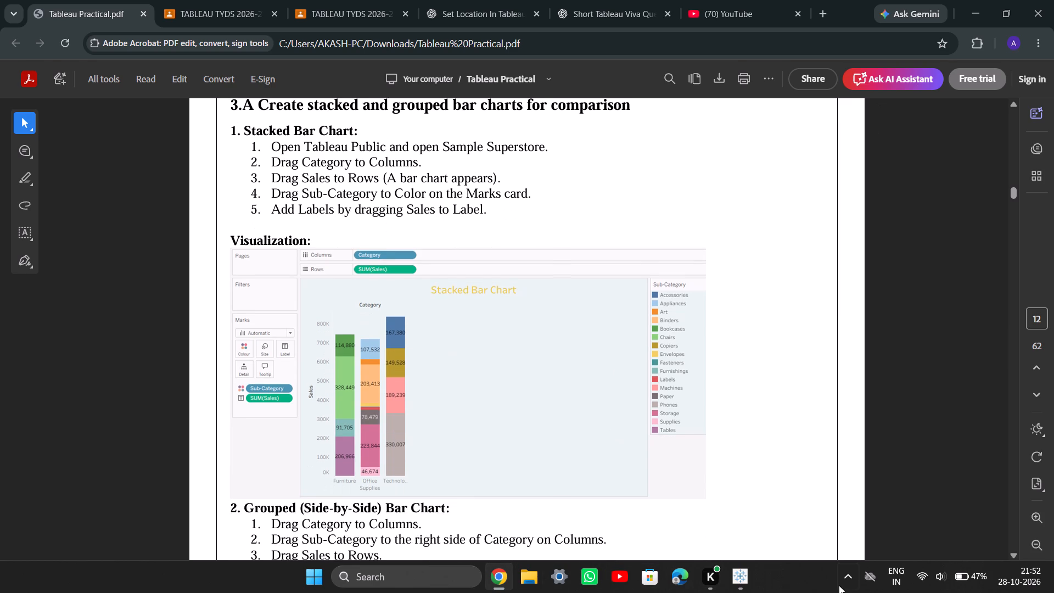
{"action": "left_click", "coordinate": [741, 573]}
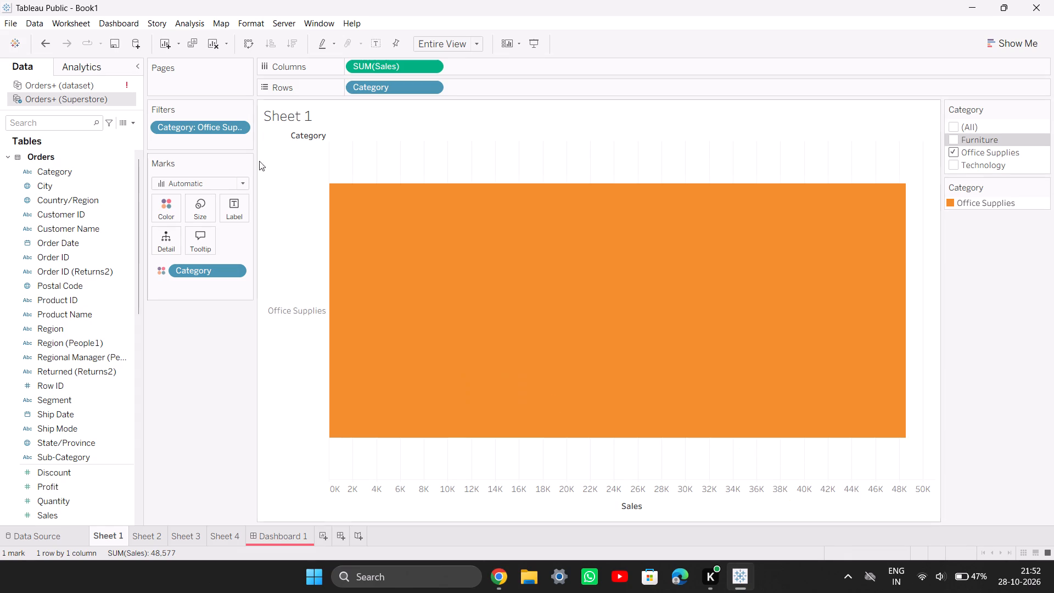
{"action": "left_click", "coordinate": [321, 533]}
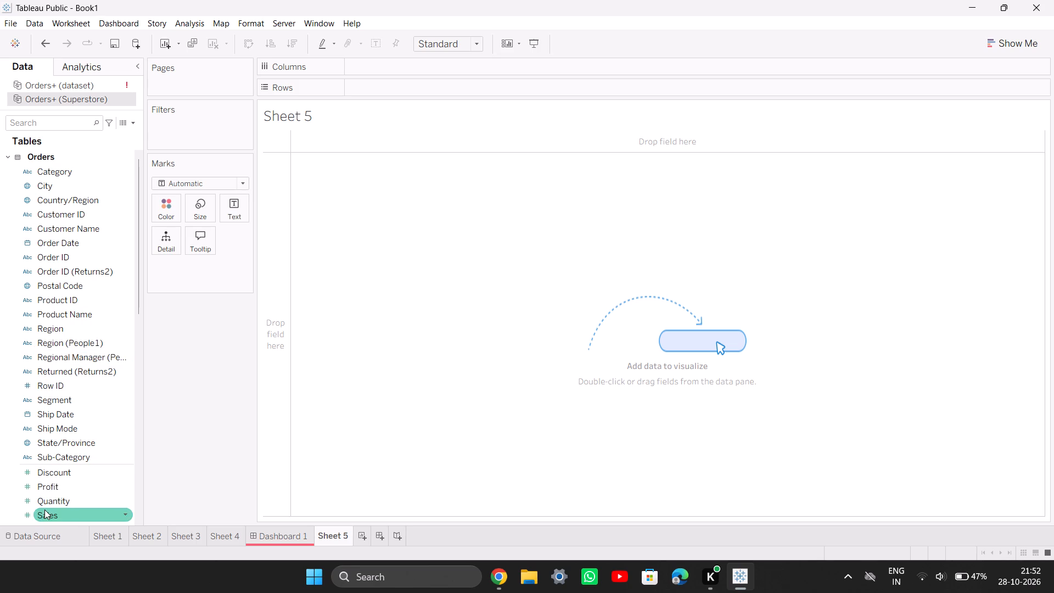
Build a bar chart on the new sheet with Category on Columns and Sales on Rows, checking the guide in Chrome for the placement.
{"action": "left_click_drag", "start_coordinate": [44, 510], "coordinate": [358, 46]}
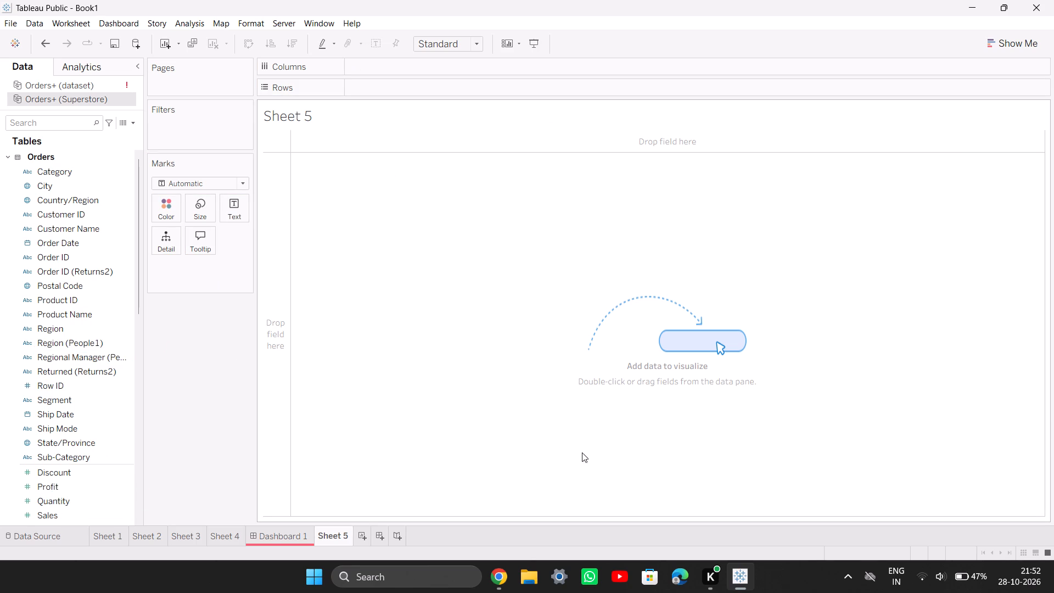
{"action": "left_click", "coordinate": [500, 577]}
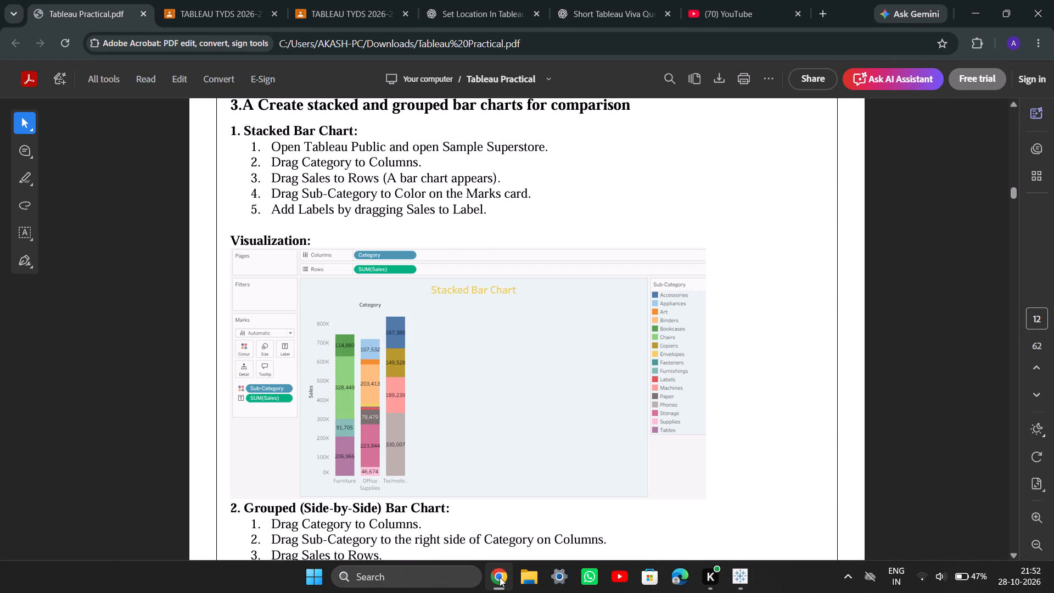
{"action": "left_click", "coordinate": [500, 577]}
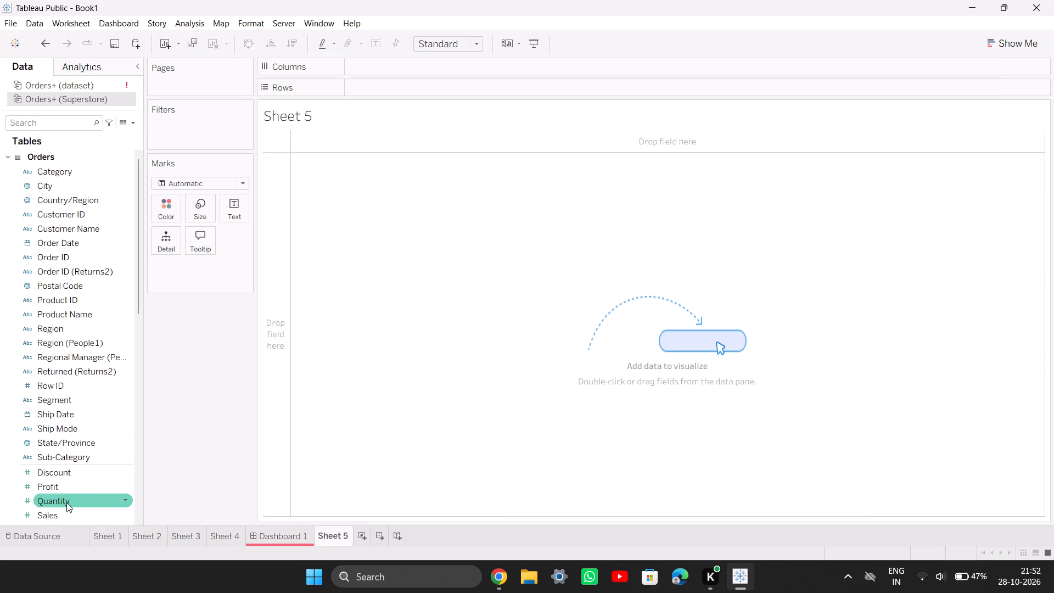
{"action": "left_click_drag", "start_coordinate": [68, 512], "coordinate": [388, 90]}
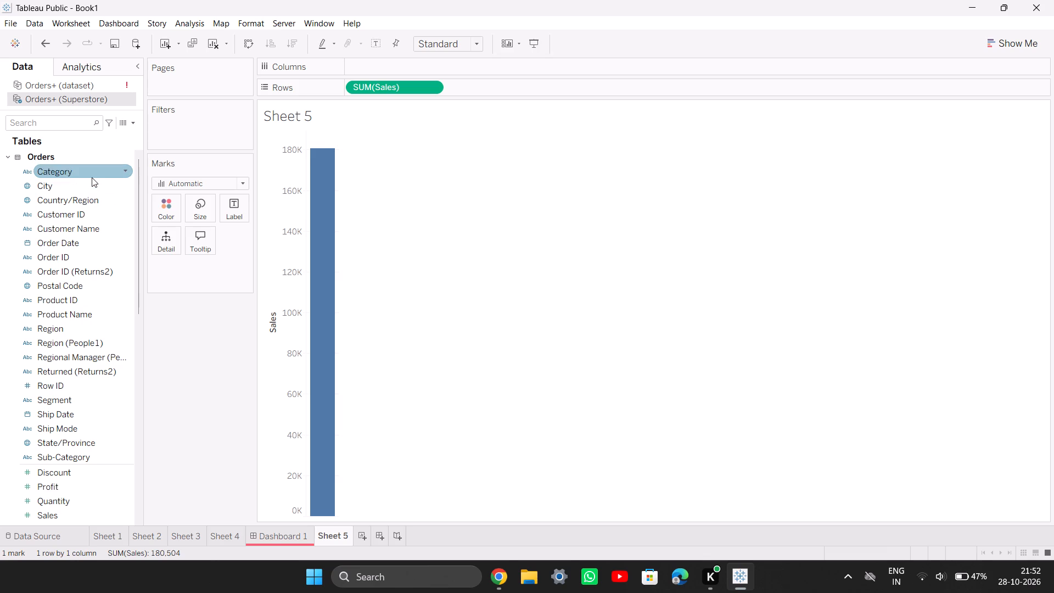
{"action": "left_click_drag", "start_coordinate": [92, 177], "coordinate": [397, 70]}
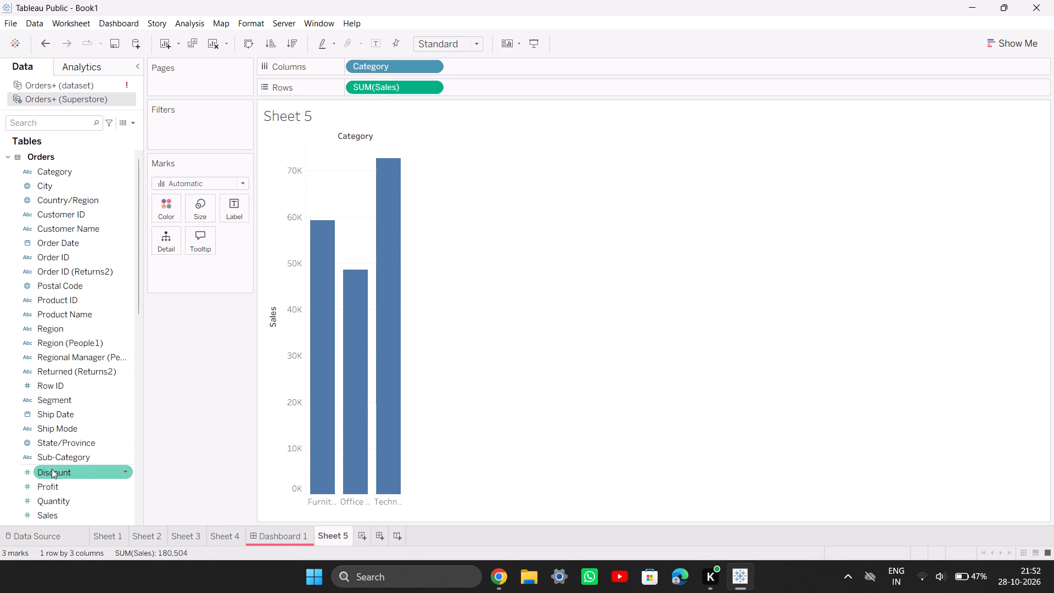
Stack the bars by colouring them by Sub-Category, and label the segments with Sales.
{"action": "left_click_drag", "start_coordinate": [56, 459], "coordinate": [167, 203]}
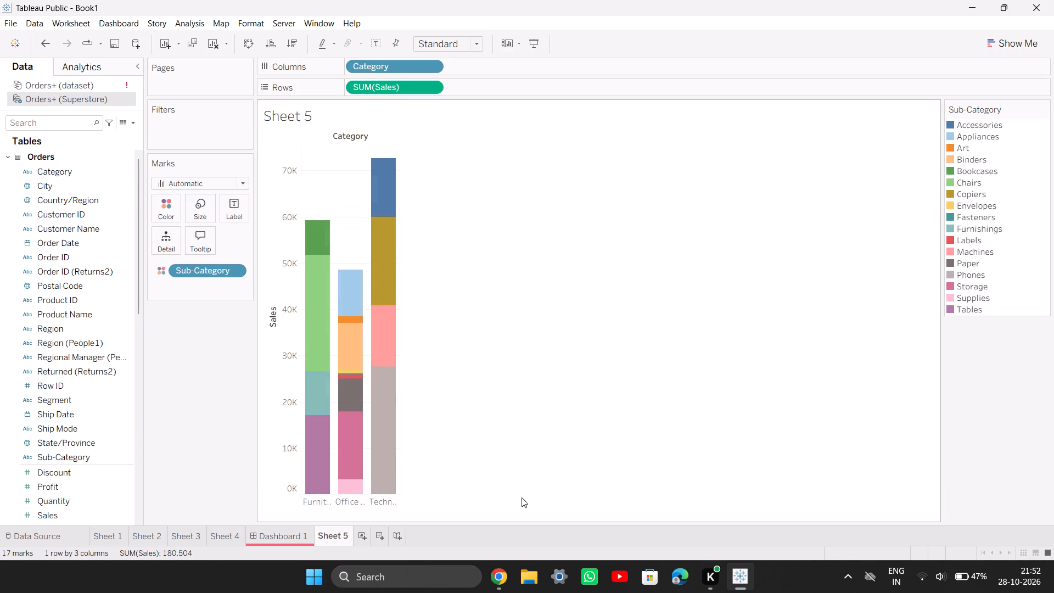
{"action": "left_click_drag", "start_coordinate": [64, 512], "coordinate": [233, 205]}
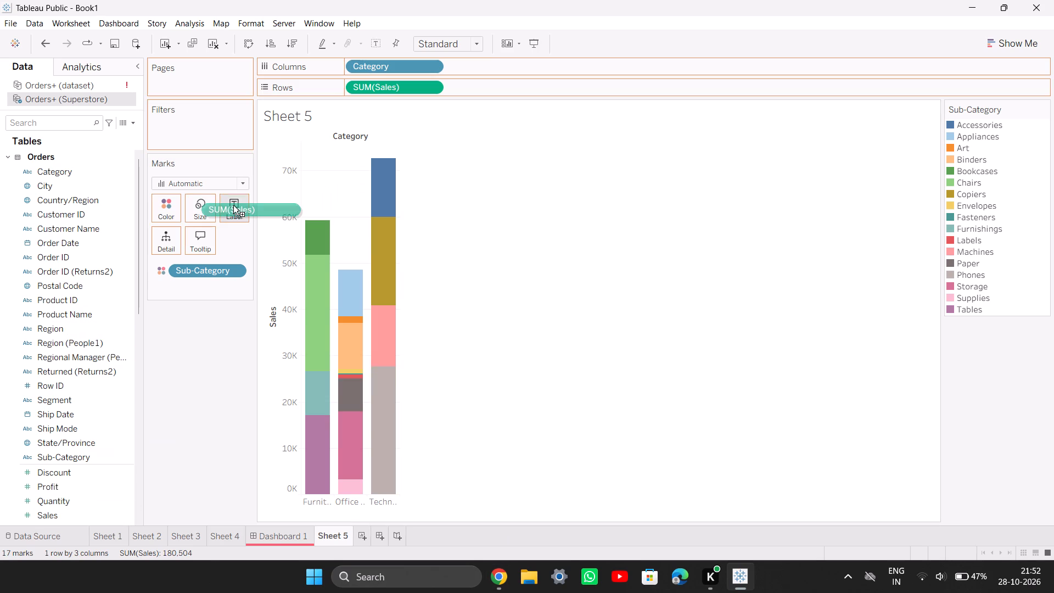
{"action": "left_click_drag", "start_coordinate": [233, 205], "coordinate": [231, 203]}
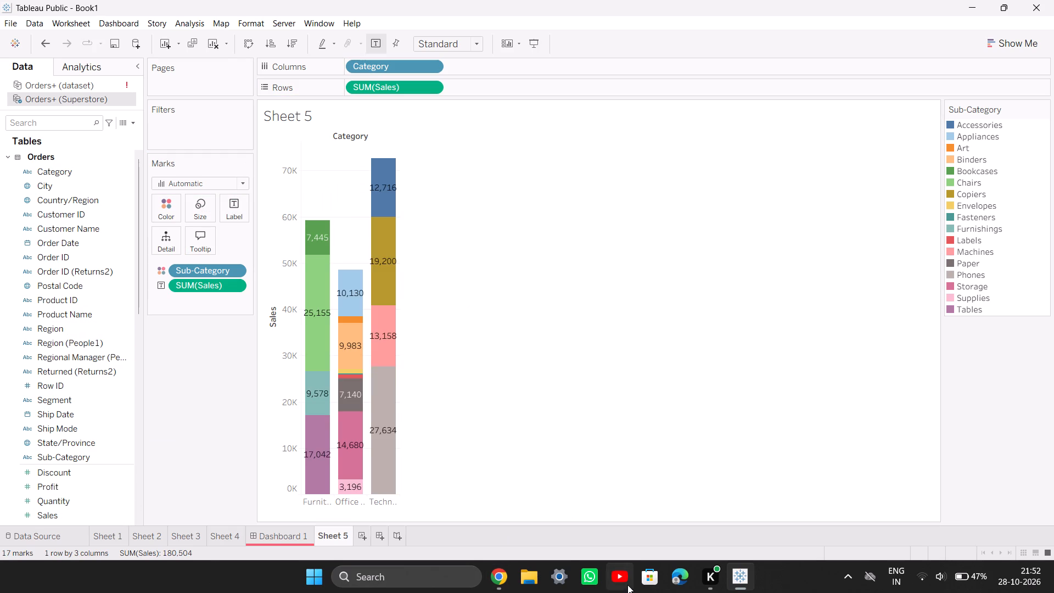
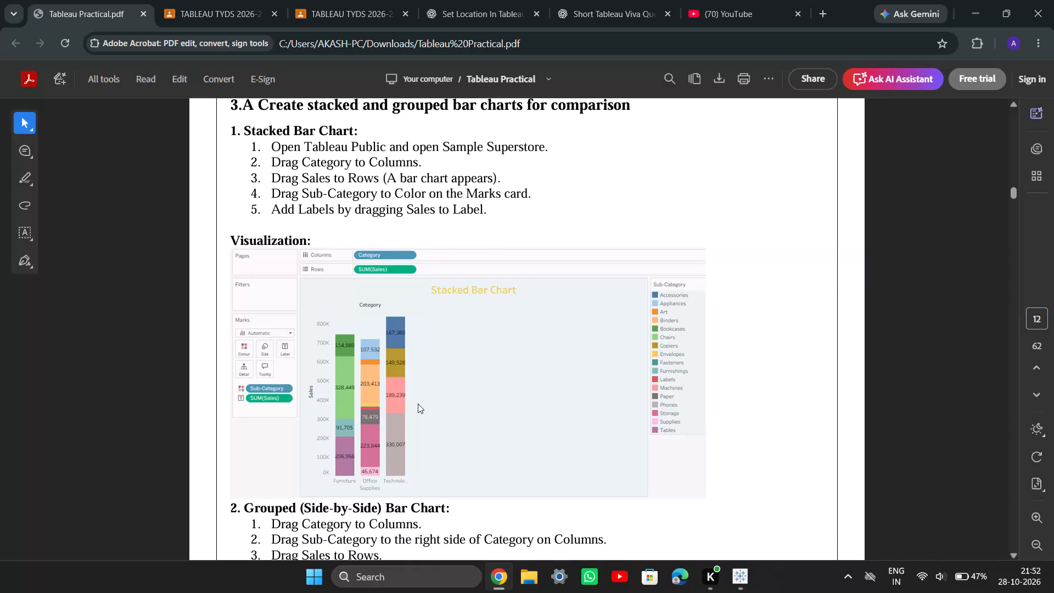
Look through the PDF guide's chart sections from the stacked bar chart in 3.A to the scatter plot in 3.C and back.
{"action": "scroll", "coordinate": [418, 404], "scroll_direction": "up", "scroll_amount": 1}
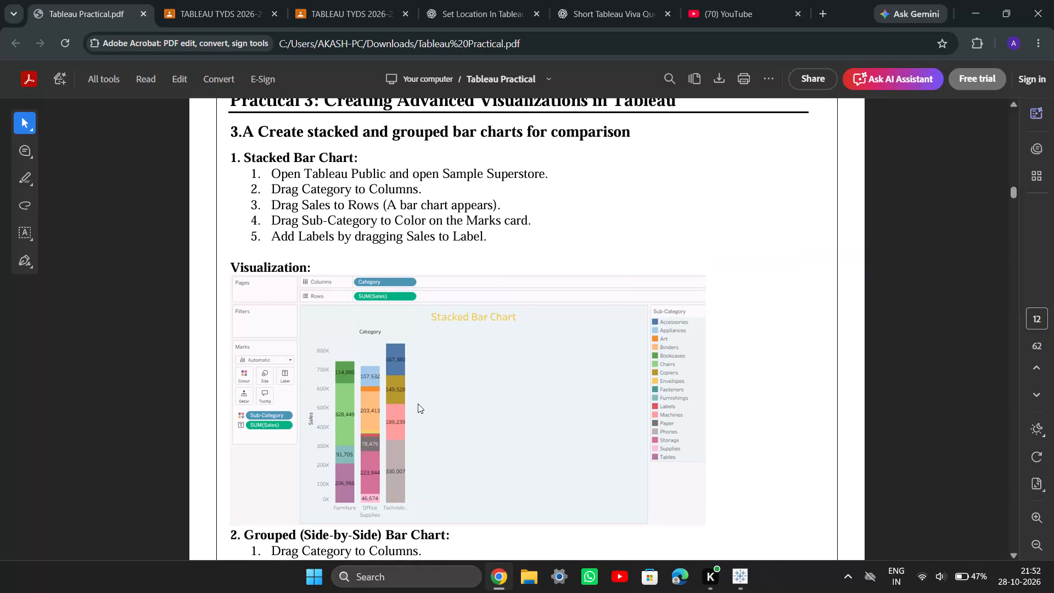
{"action": "scroll", "coordinate": [418, 404], "scroll_direction": "down", "scroll_amount": 1}
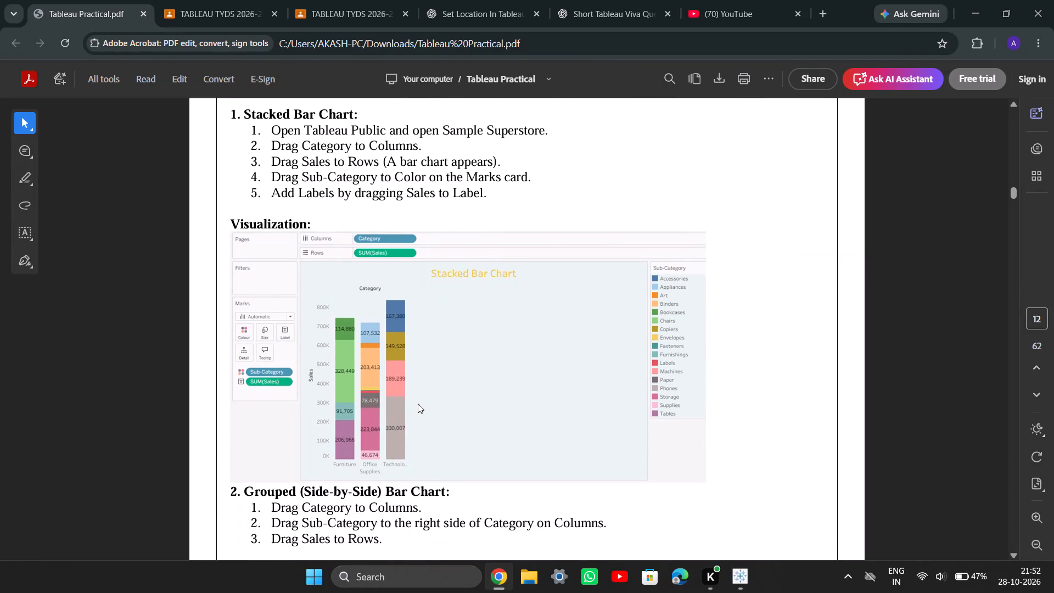
{"action": "scroll", "coordinate": [418, 404], "scroll_direction": "down", "scroll_amount": 3}
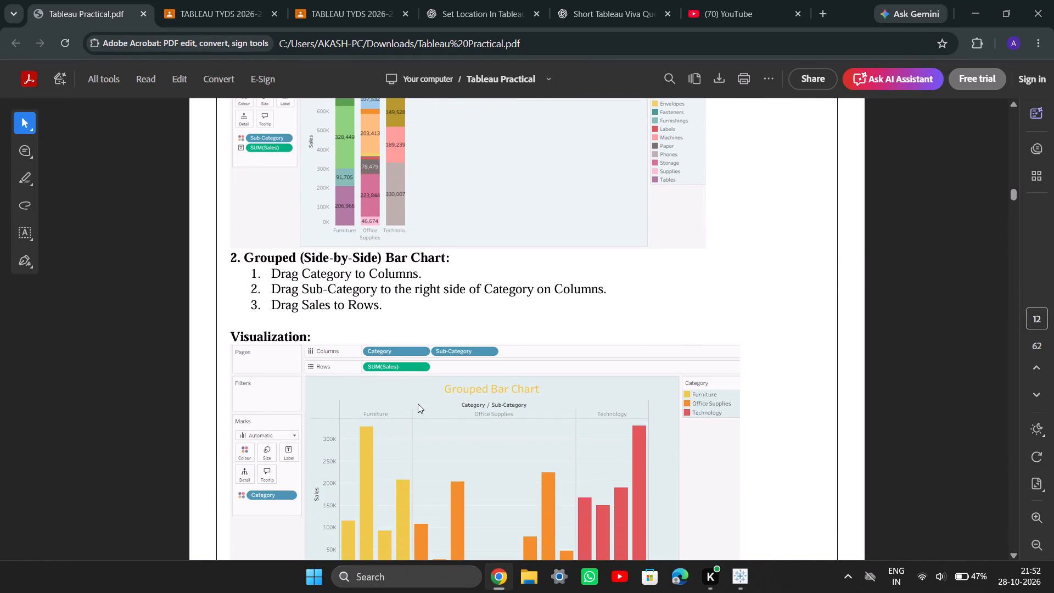
{"action": "scroll", "coordinate": [418, 404], "scroll_direction": "down", "scroll_amount": 5}
{"action": "scroll", "coordinate": [418, 404], "scroll_direction": "up", "scroll_amount": 1}
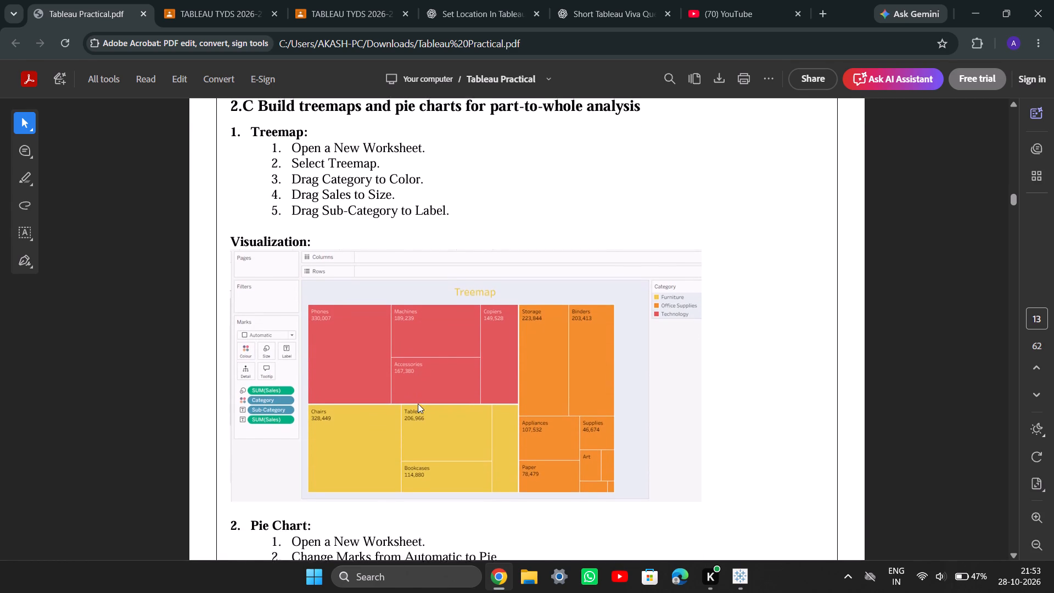
{"action": "scroll", "coordinate": [418, 404], "scroll_direction": "up", "scroll_amount": 1}
{"action": "scroll", "coordinate": [418, 404], "scroll_direction": "down", "scroll_amount": 1}
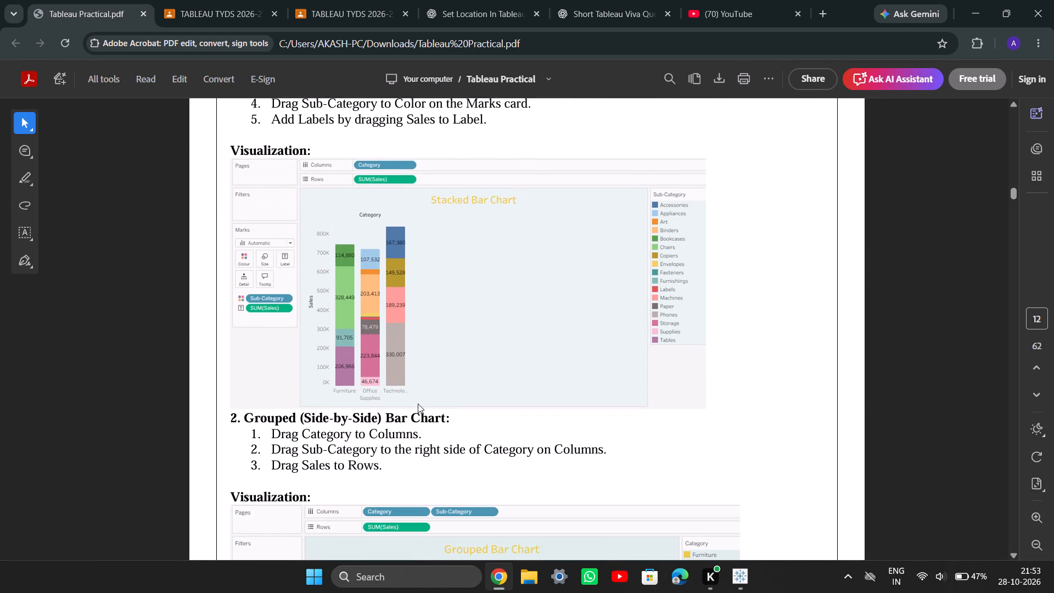
{"action": "scroll", "coordinate": [418, 404], "scroll_direction": "down", "scroll_amount": 5}
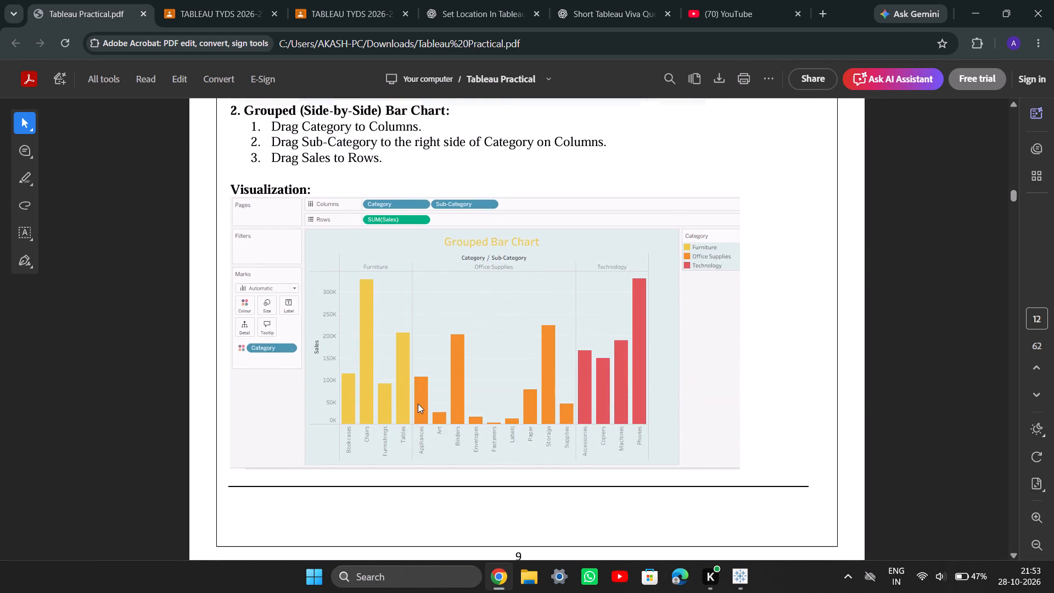
{"action": "scroll", "coordinate": [418, 404], "scroll_direction": "down", "scroll_amount": 5}
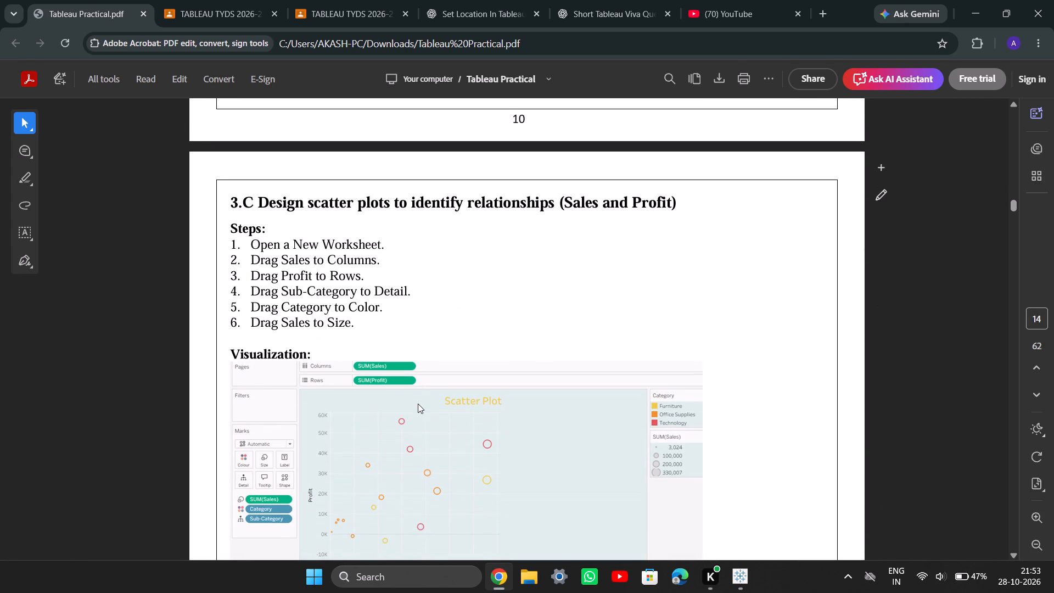
{"action": "scroll", "coordinate": [418, 404], "scroll_direction": "up", "scroll_amount": 5}
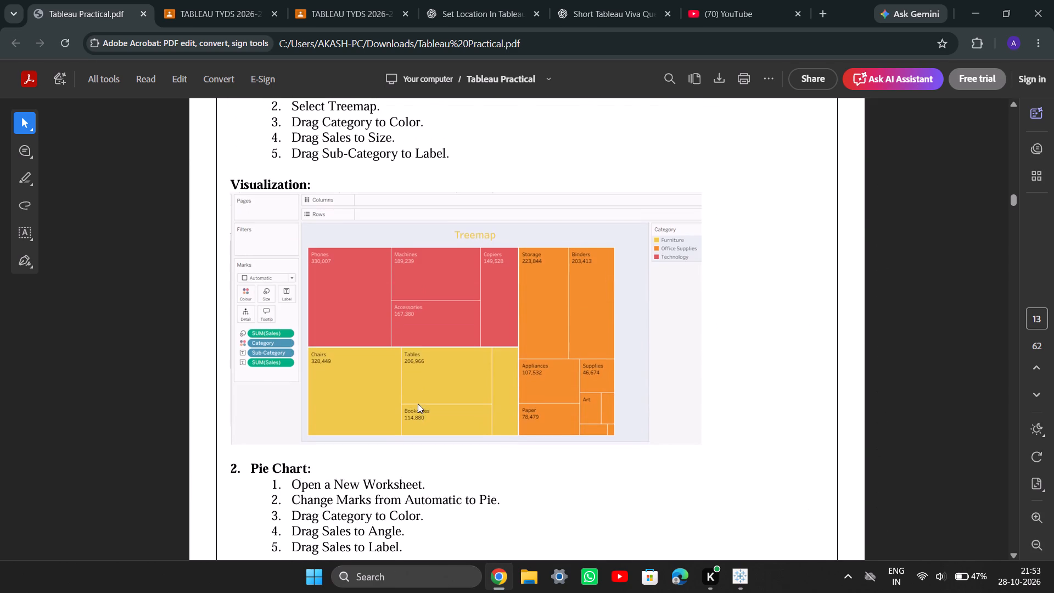
{"action": "scroll", "coordinate": [418, 404], "scroll_direction": "up", "scroll_amount": 3}
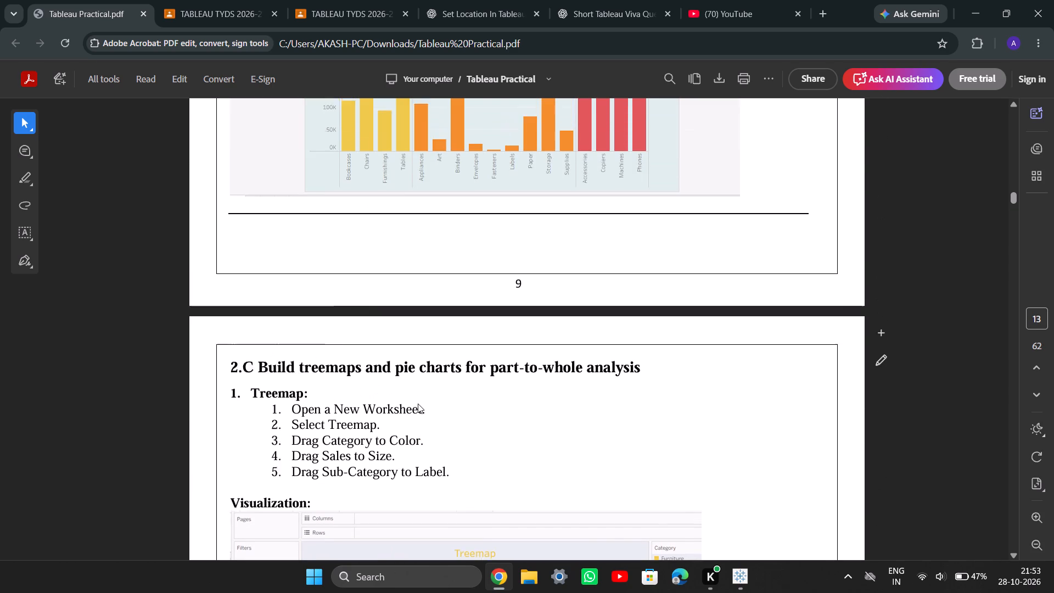
{"action": "scroll", "coordinate": [418, 404], "scroll_direction": "up", "scroll_amount": 5}
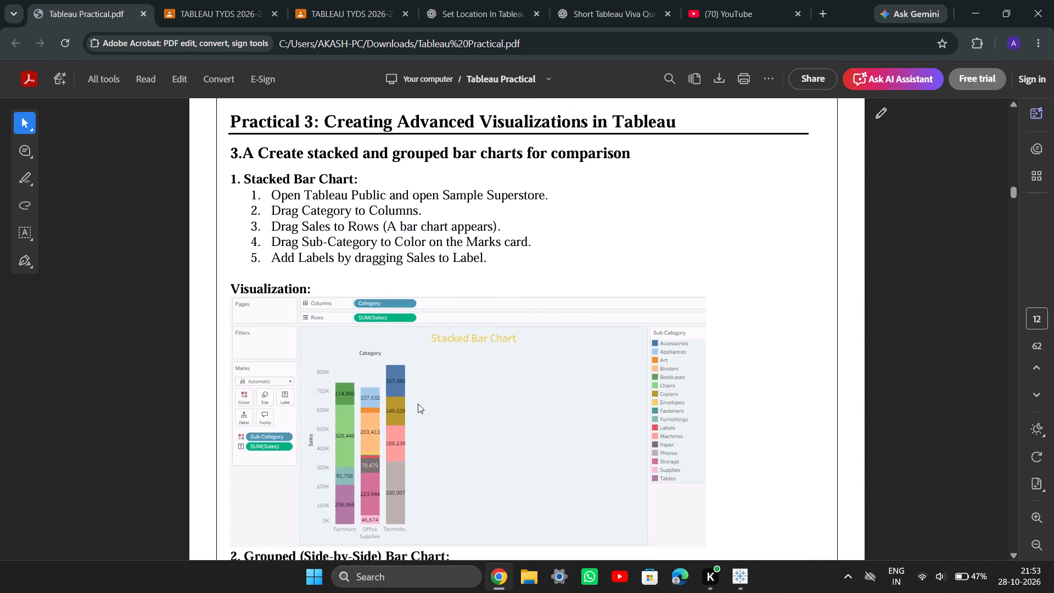
{"action": "scroll", "coordinate": [418, 404], "scroll_direction": "up", "scroll_amount": 1}
Go over section 3.A of the guide and the following charts again, ending at the grouped bar chart instructions.
{"action": "scroll", "coordinate": [418, 404], "scroll_direction": "down", "scroll_amount": 2}
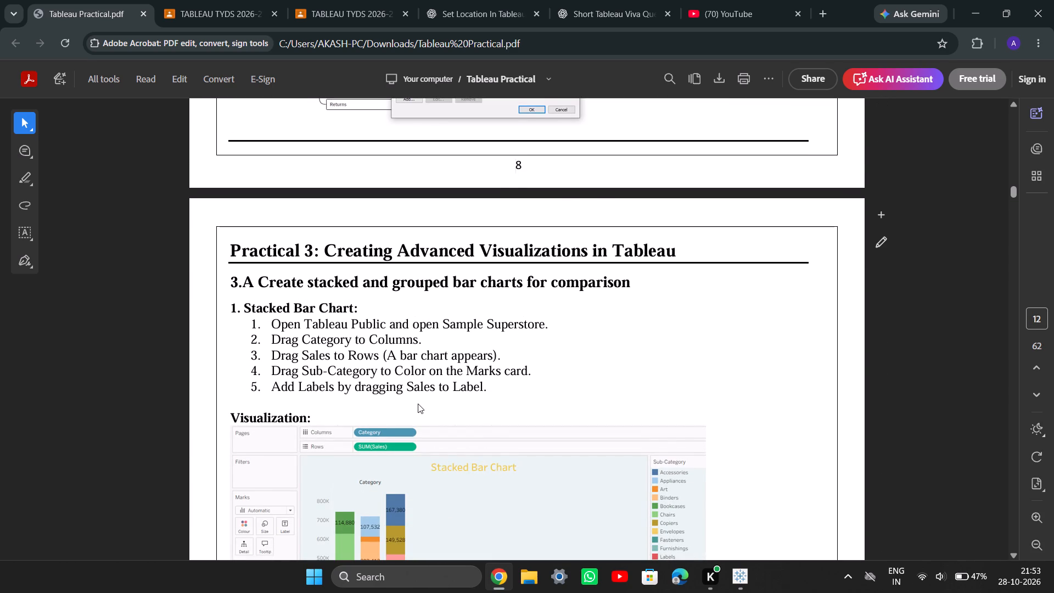
{"action": "scroll", "coordinate": [418, 404], "scroll_direction": "down", "scroll_amount": 3}
{"action": "scroll", "coordinate": [418, 404], "scroll_direction": "up", "scroll_amount": 2}
{"action": "scroll", "coordinate": [418, 404], "scroll_direction": "down", "scroll_amount": 2}
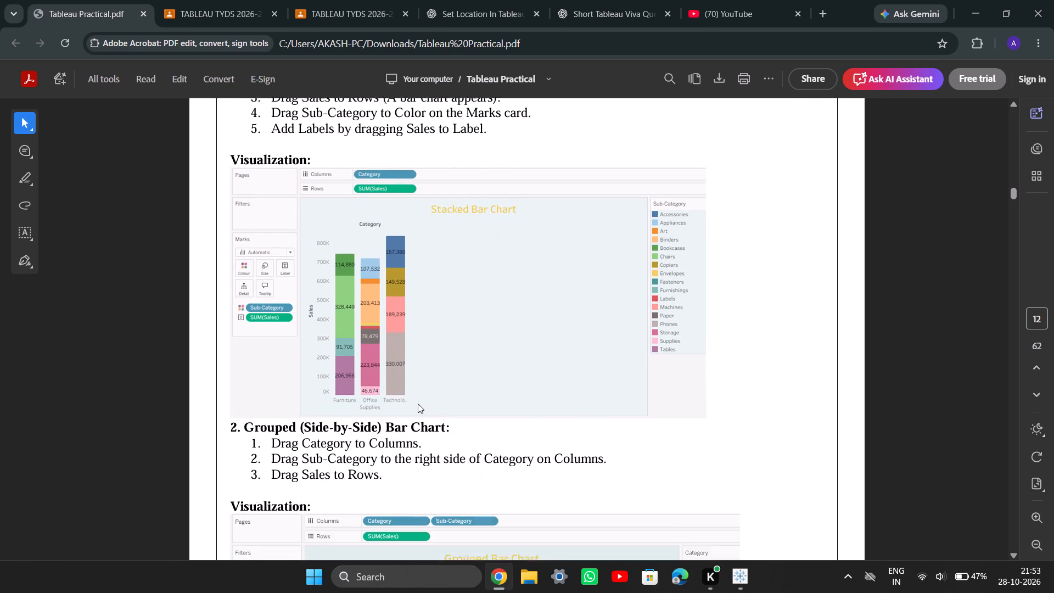
{"action": "scroll", "coordinate": [418, 404], "scroll_direction": "down", "scroll_amount": 2}
{"action": "scroll", "coordinate": [418, 404], "scroll_direction": "up", "scroll_amount": 2}
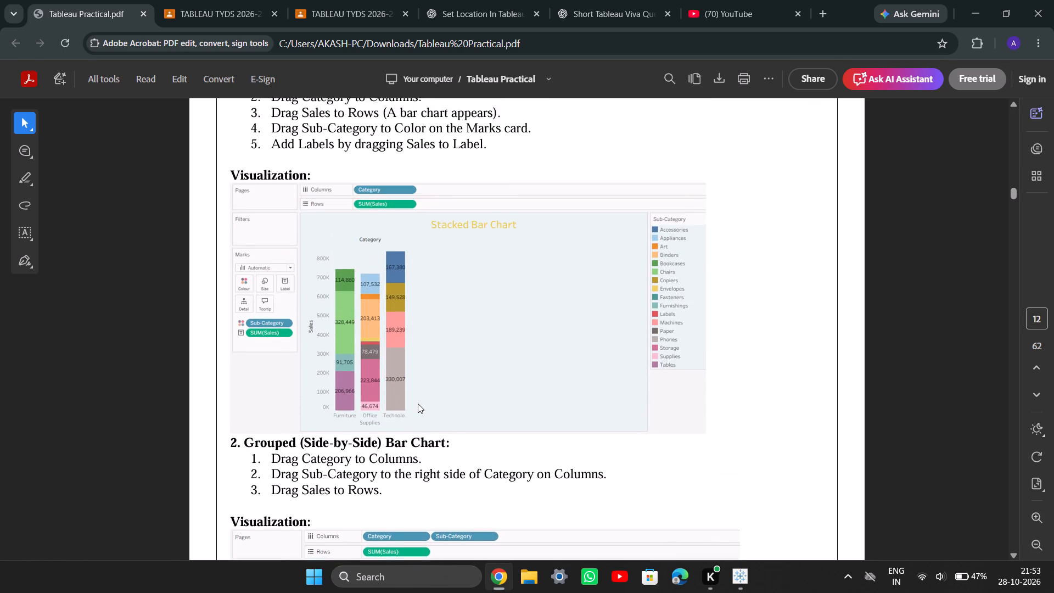
{"action": "scroll", "coordinate": [418, 404], "scroll_direction": "up", "scroll_amount": 1}
{"action": "scroll", "coordinate": [418, 404], "scroll_direction": "down", "scroll_amount": 9}
{"action": "scroll", "coordinate": [418, 404], "scroll_direction": "up", "scroll_amount": 1}
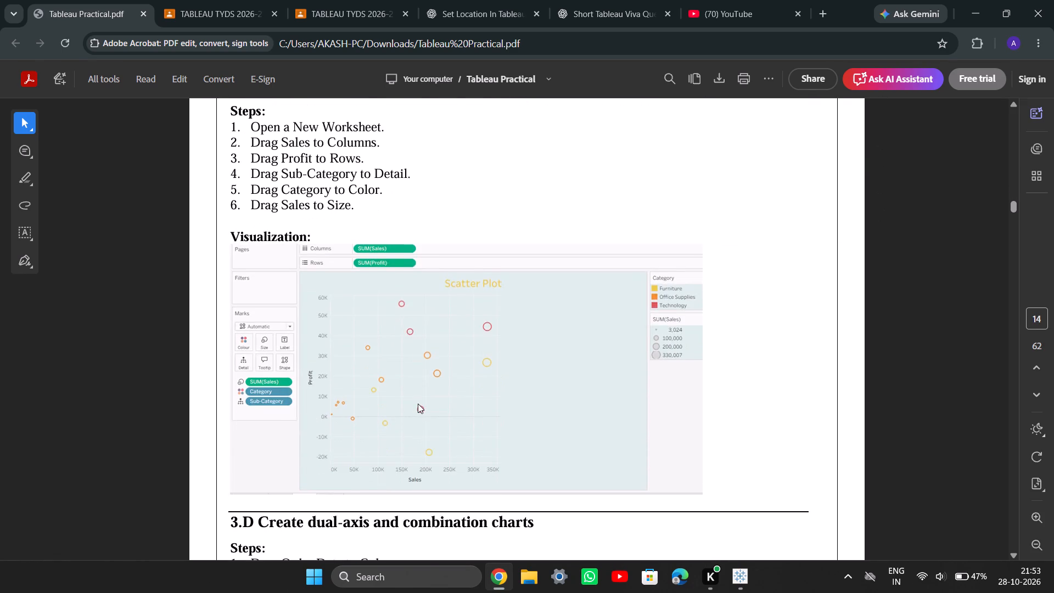
{"action": "scroll", "coordinate": [418, 404], "scroll_direction": "up", "scroll_amount": 1}
{"action": "scroll", "coordinate": [418, 404], "scroll_direction": "down", "scroll_amount": 3}
{"action": "scroll", "coordinate": [418, 404], "scroll_direction": "up", "scroll_amount": 5}
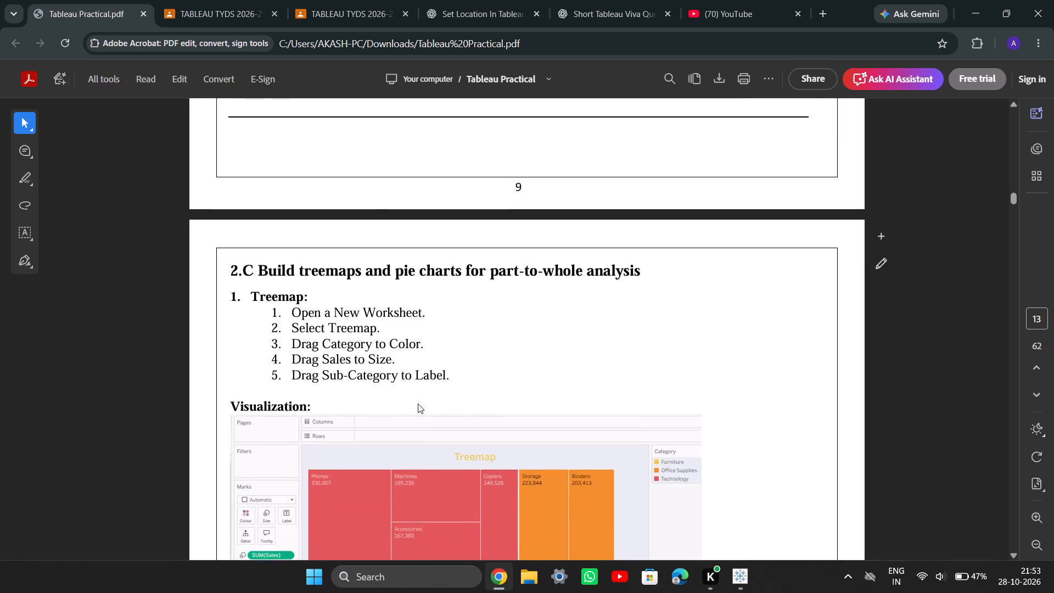
{"action": "scroll", "coordinate": [418, 404], "scroll_direction": "up", "scroll_amount": 4}
{"action": "scroll", "coordinate": [418, 404], "scroll_direction": "right", "scroll_amount": 1}
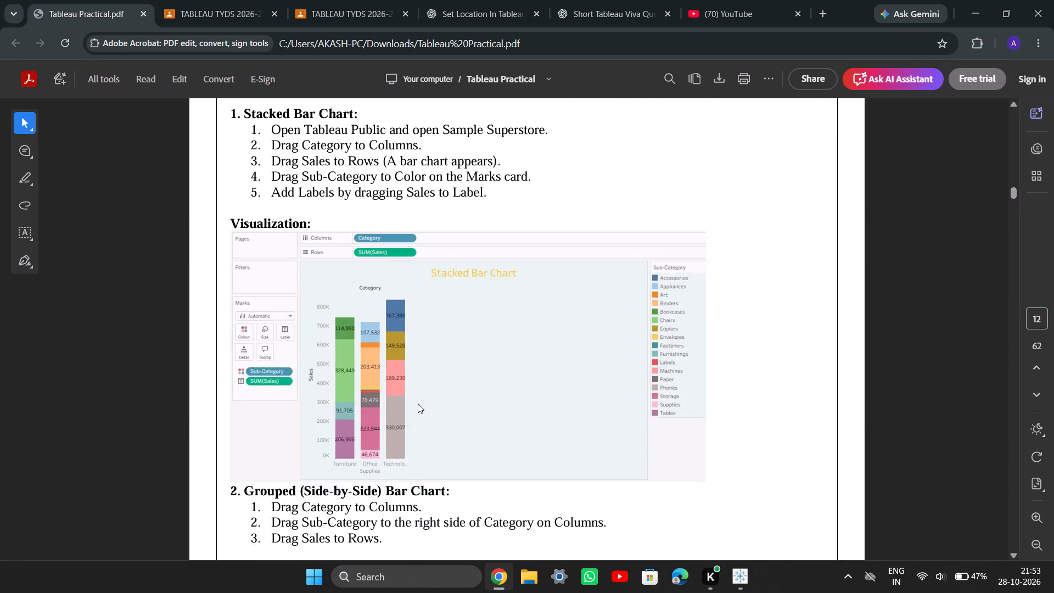
{"action": "scroll", "coordinate": [418, 404], "scroll_direction": "right", "scroll_amount": 1}
{"action": "scroll", "coordinate": [418, 404], "scroll_direction": "down", "scroll_amount": 1}
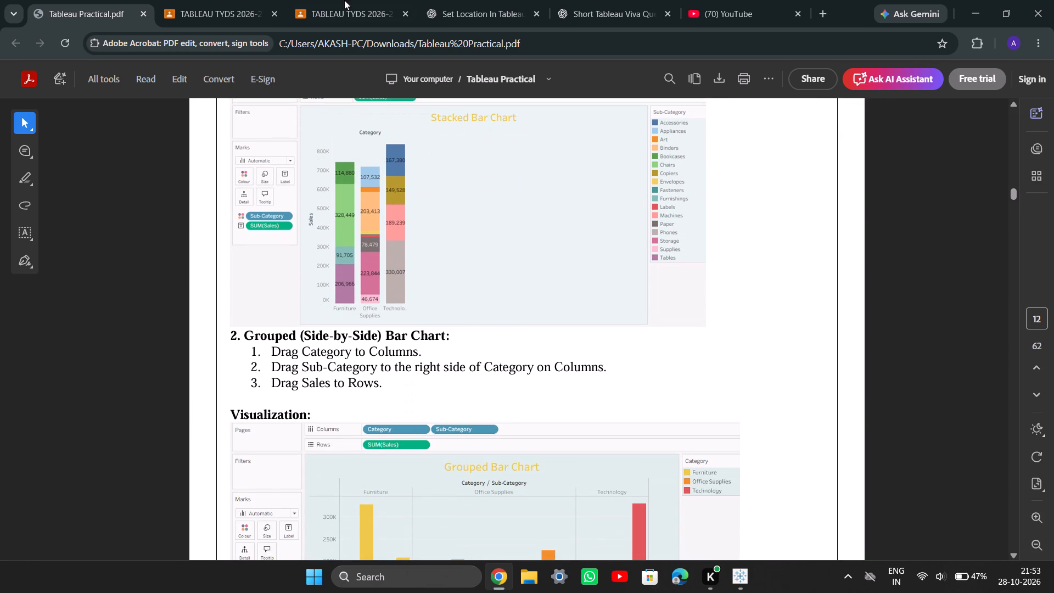
Read the Practical 3 stacked and grouped bar chart steps in the Classroom document tableau practical 2 & 3.docx.
{"action": "left_click", "coordinate": [219, 0]}
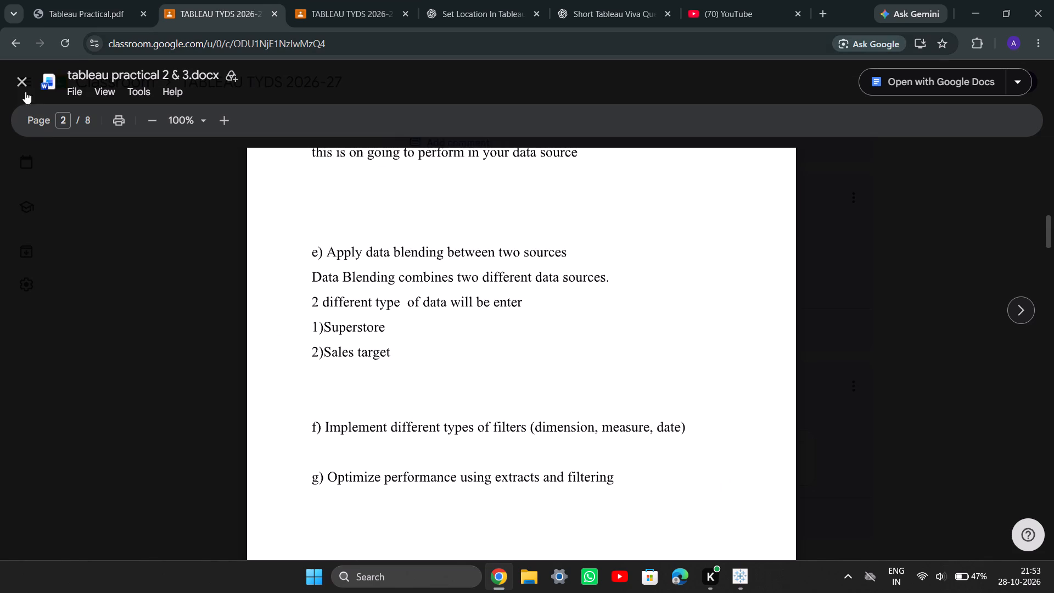
{"action": "scroll", "coordinate": [595, 441], "scroll_direction": "down", "scroll_amount": 5}
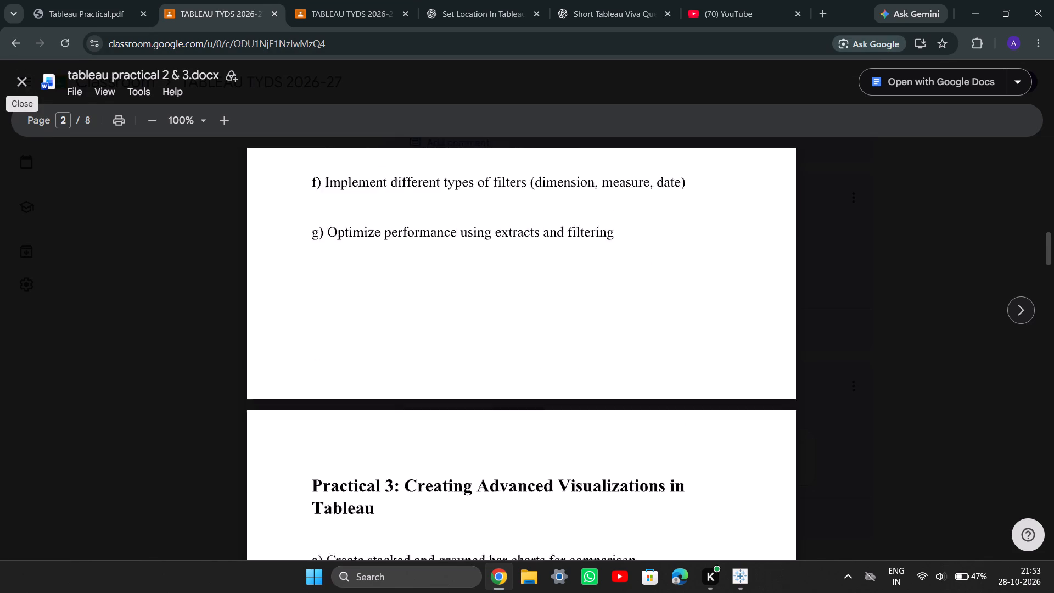
{"action": "scroll", "coordinate": [595, 441], "scroll_direction": "down", "scroll_amount": 4}
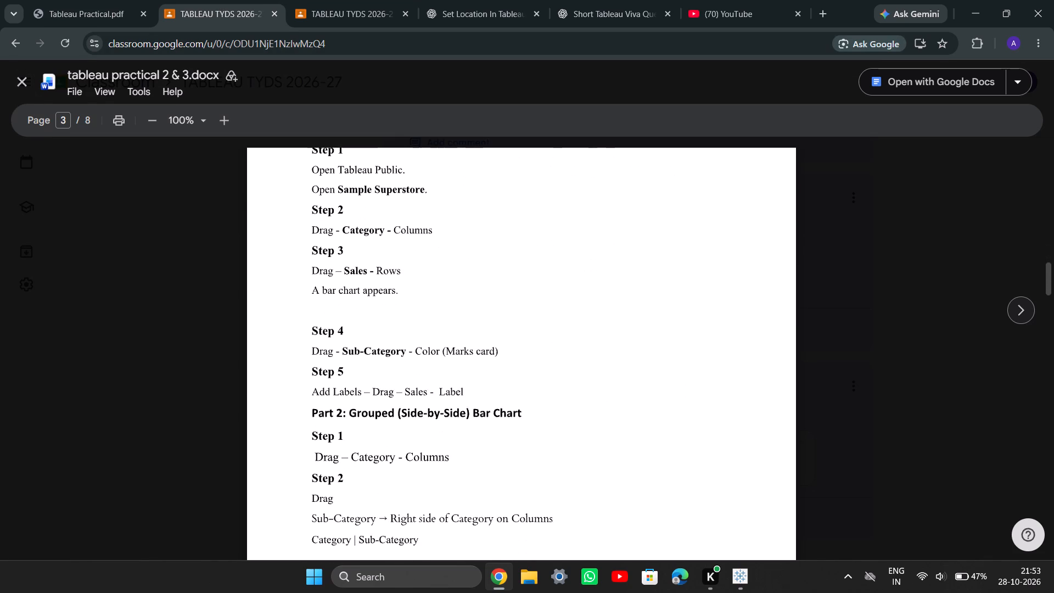
{"action": "scroll", "coordinate": [595, 441], "scroll_direction": "down", "scroll_amount": 1}
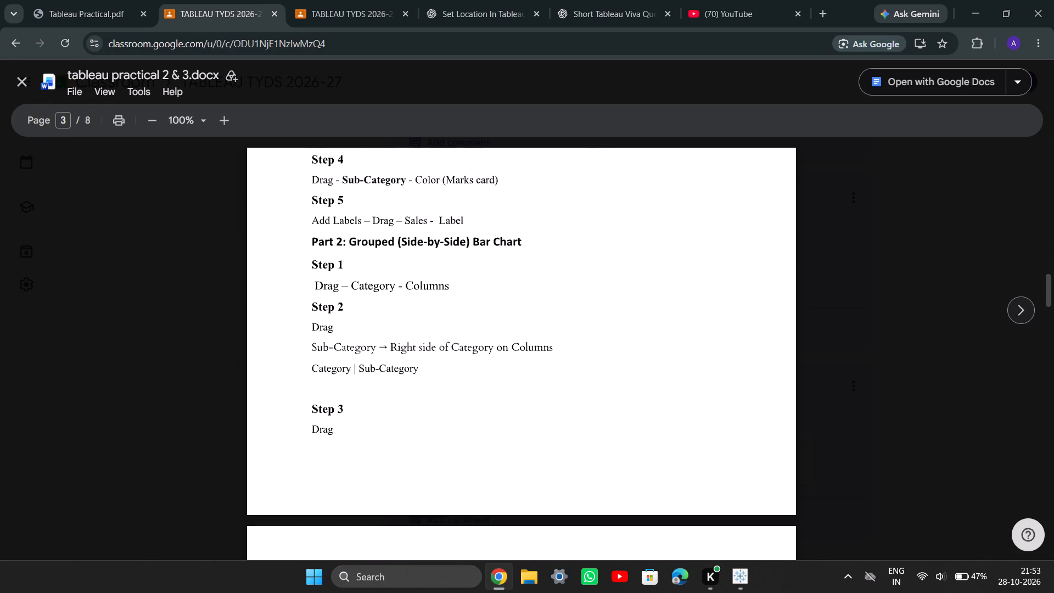
{"action": "scroll", "coordinate": [149, 0], "scroll_direction": "left", "scroll_amount": 1}
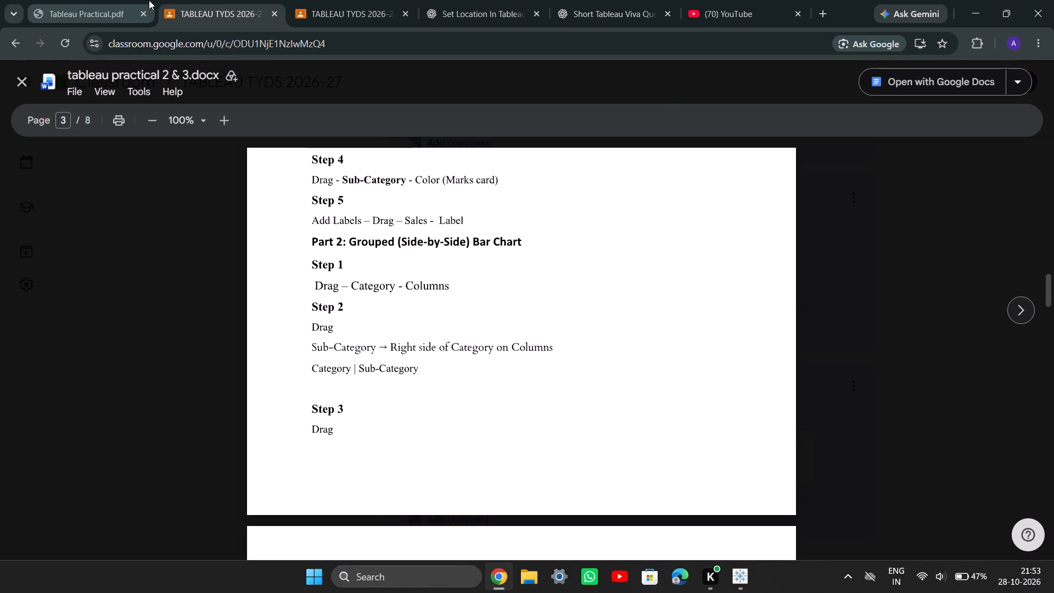
Check the grouped bar chart in the PDF guide, then in Tableau Public move Sub-Category from Color to Columns after Category.
{"action": "left_click", "coordinate": [94, 0]}
{"action": "scroll", "coordinate": [366, 281], "scroll_direction": "down", "scroll_amount": 1}
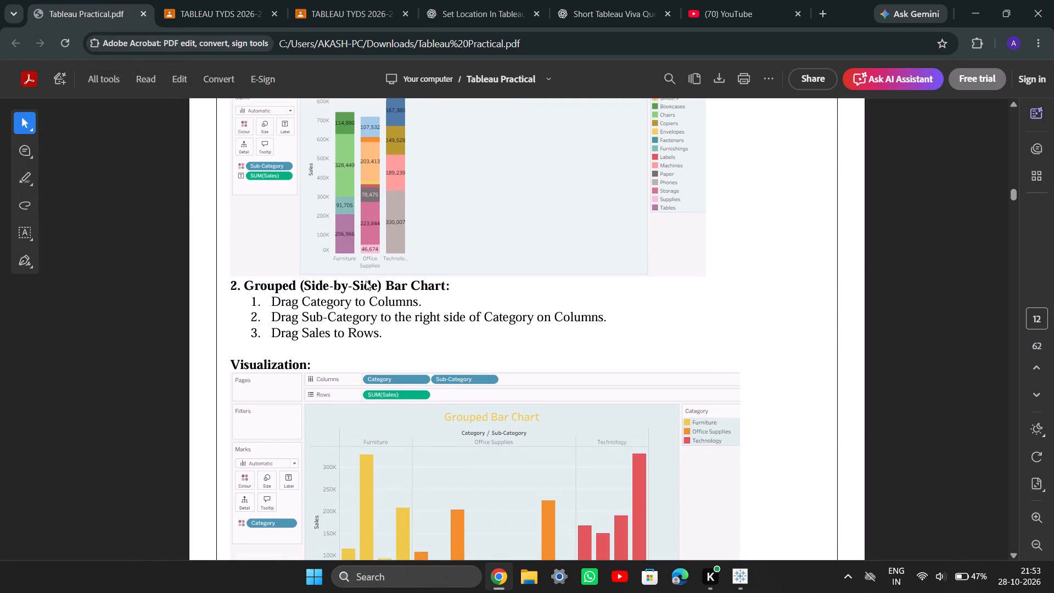
{"action": "scroll", "coordinate": [366, 281], "scroll_direction": "down", "scroll_amount": 1}
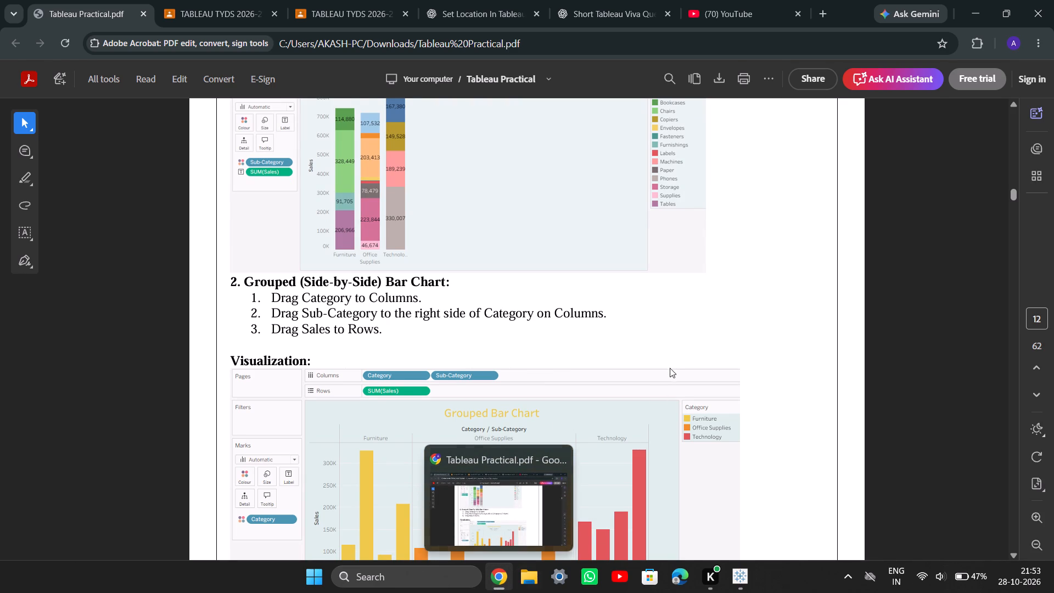
{"action": "scroll", "coordinate": [671, 363], "scroll_direction": "down", "scroll_amount": 1}
{"action": "left_click", "coordinate": [747, 579]}
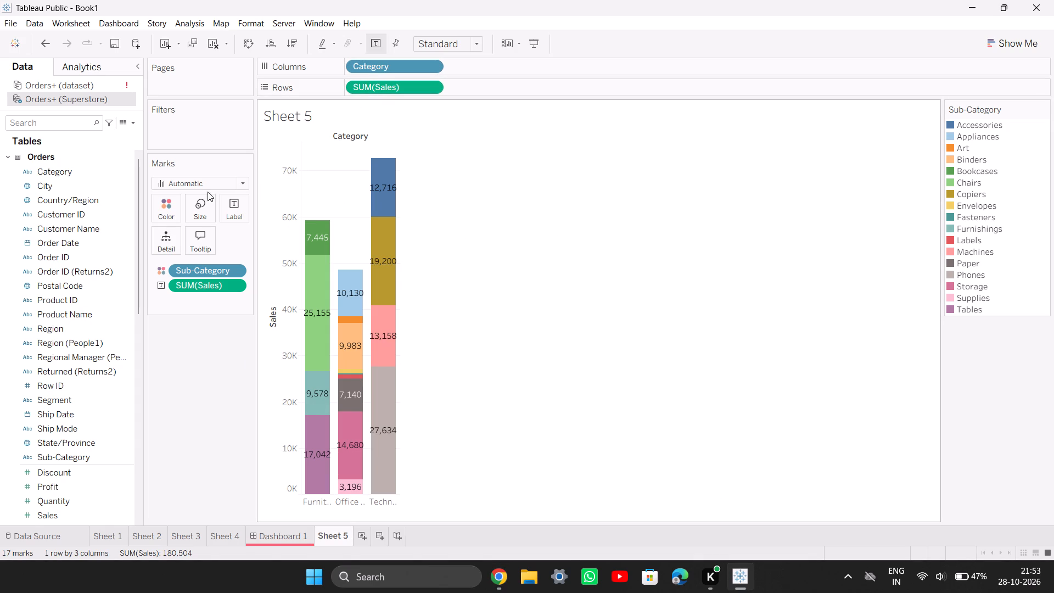
{"action": "left_click_drag", "start_coordinate": [225, 271], "coordinate": [466, 92]}
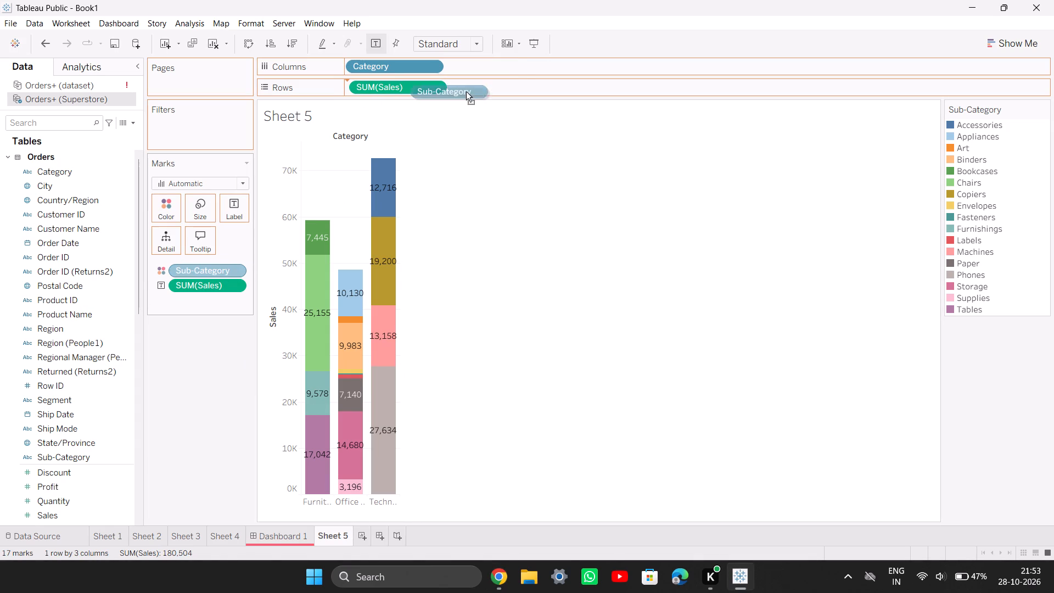
{"action": "left_click_drag", "start_coordinate": [466, 92], "coordinate": [502, 66]}
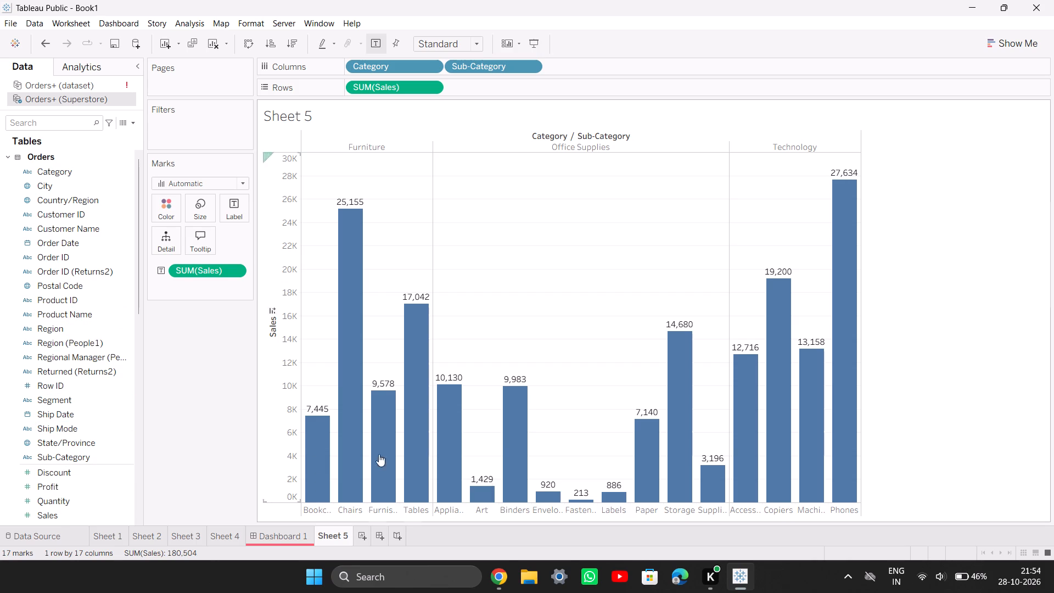
Compare with the guide's grouped bar chart in Chrome, then colour the bars in Tableau Public by Category.
{"action": "left_click", "coordinate": [503, 581]}
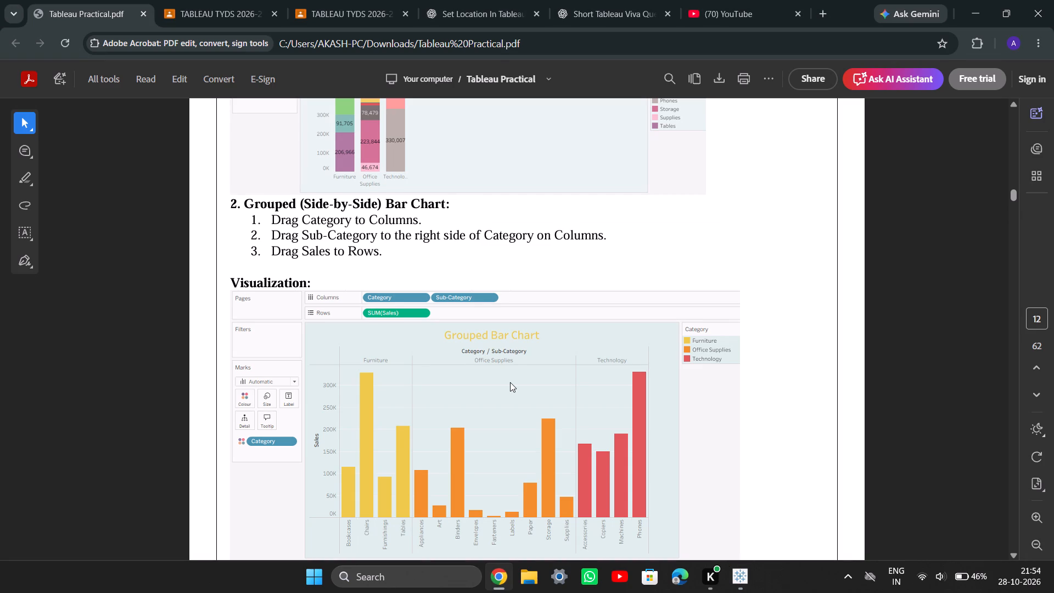
{"action": "scroll", "coordinate": [510, 382], "scroll_direction": "down", "scroll_amount": 1}
{"action": "left_click", "coordinate": [500, 582]}
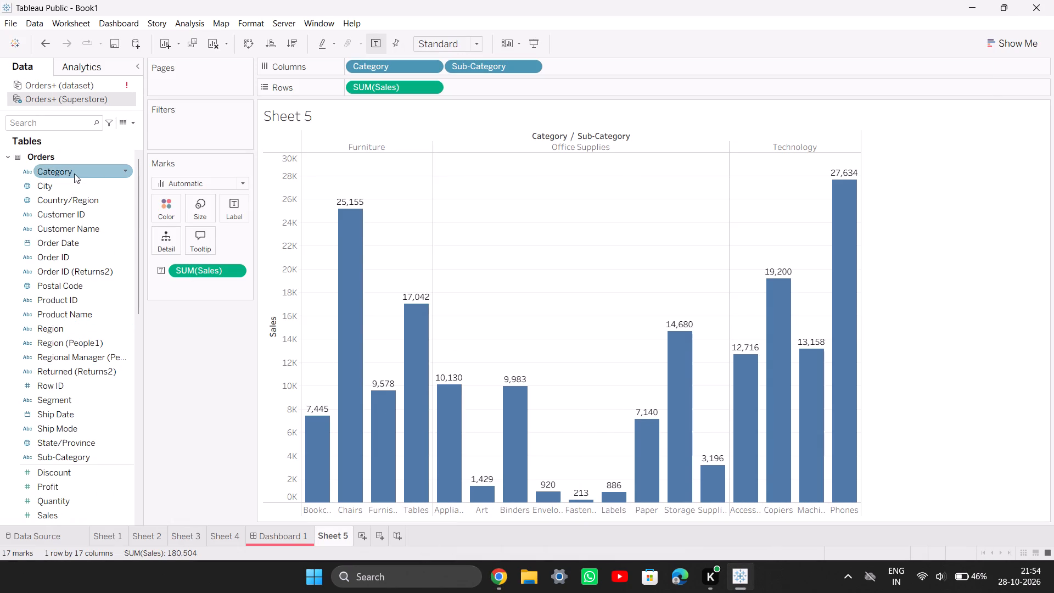
{"action": "left_click_drag", "start_coordinate": [74, 174], "coordinate": [167, 204]}
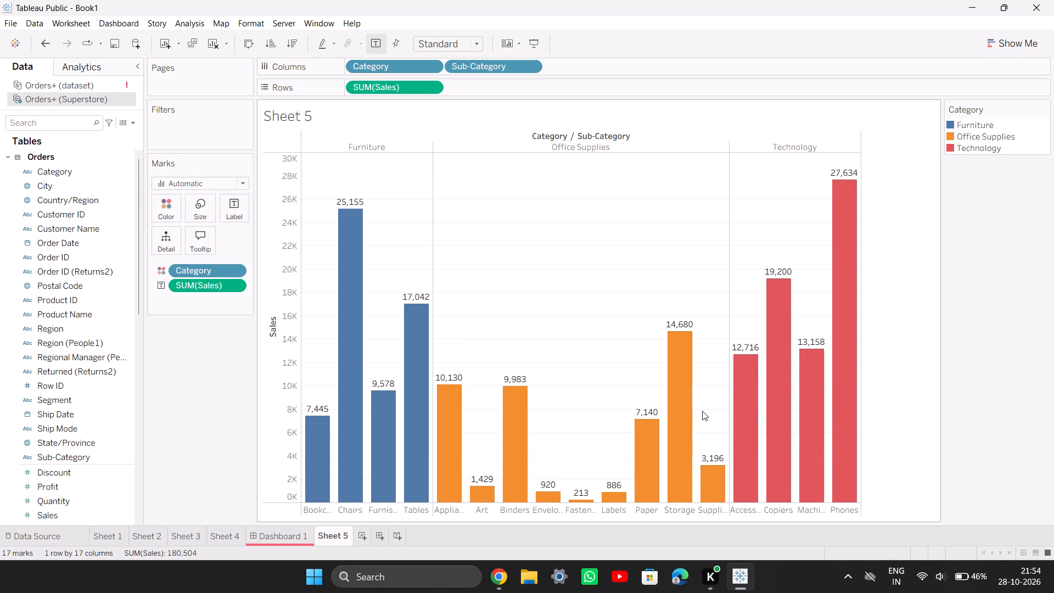
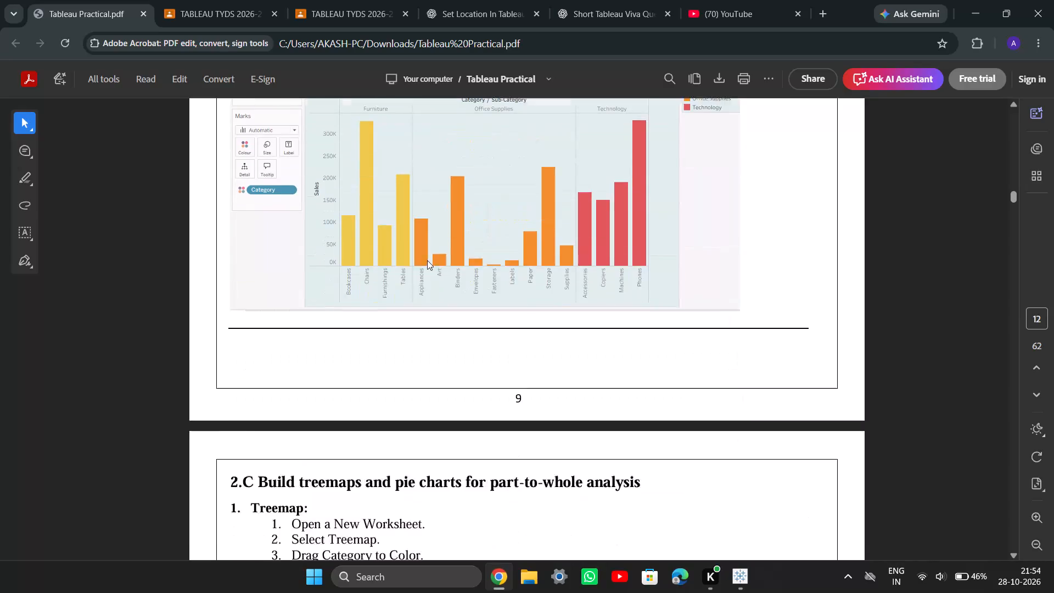
Find the treemap instructions in section 2.C of the PDF guide, then add a new worksheet in Tableau Public.
{"action": "scroll", "coordinate": [427, 260], "scroll_direction": "down", "scroll_amount": 2}
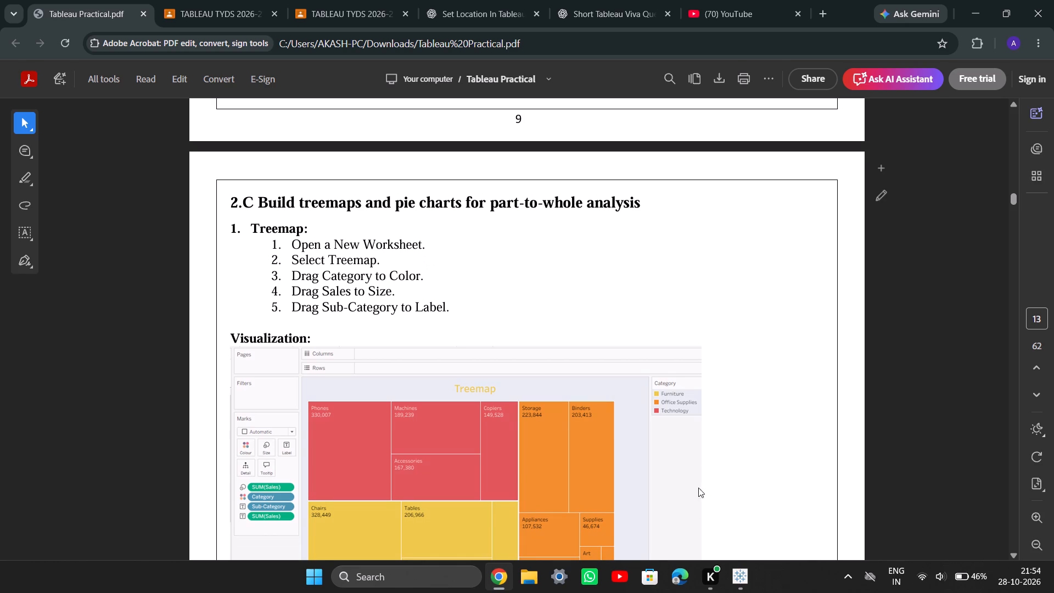
{"action": "left_click", "coordinate": [732, 563]}
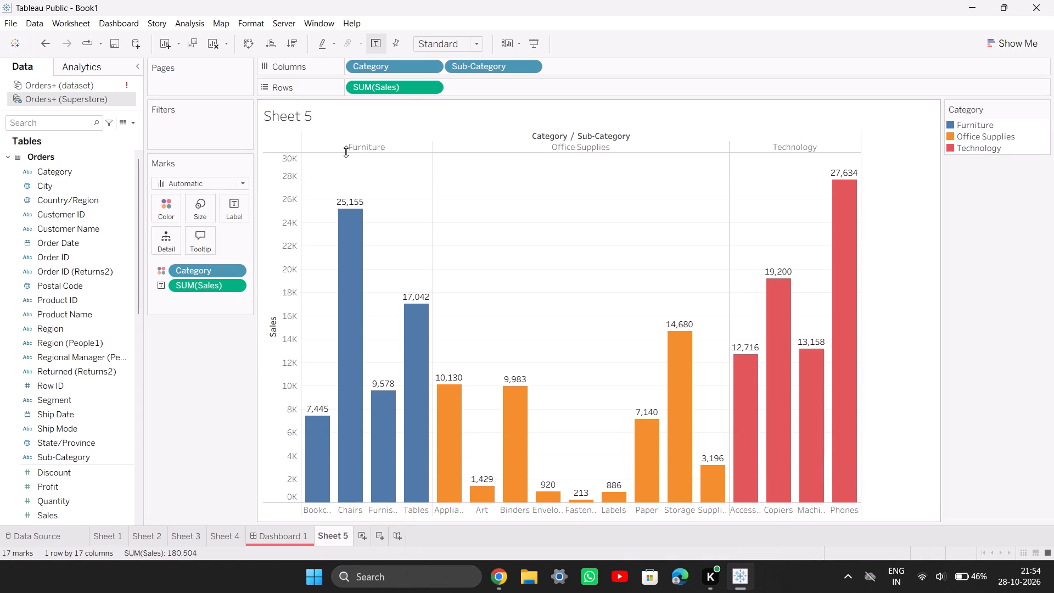
{"action": "left_click", "coordinate": [362, 535]}
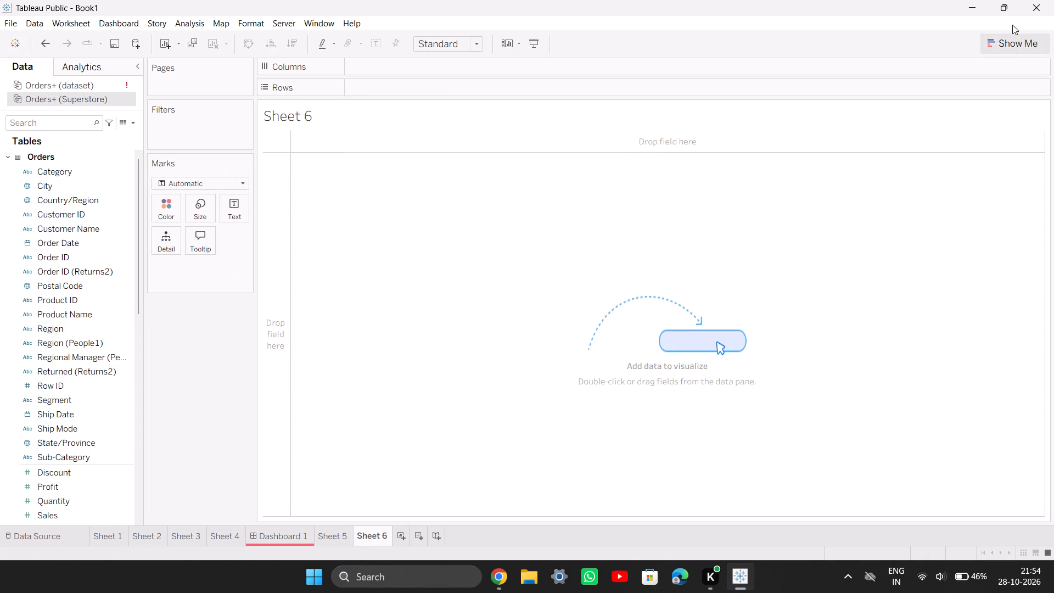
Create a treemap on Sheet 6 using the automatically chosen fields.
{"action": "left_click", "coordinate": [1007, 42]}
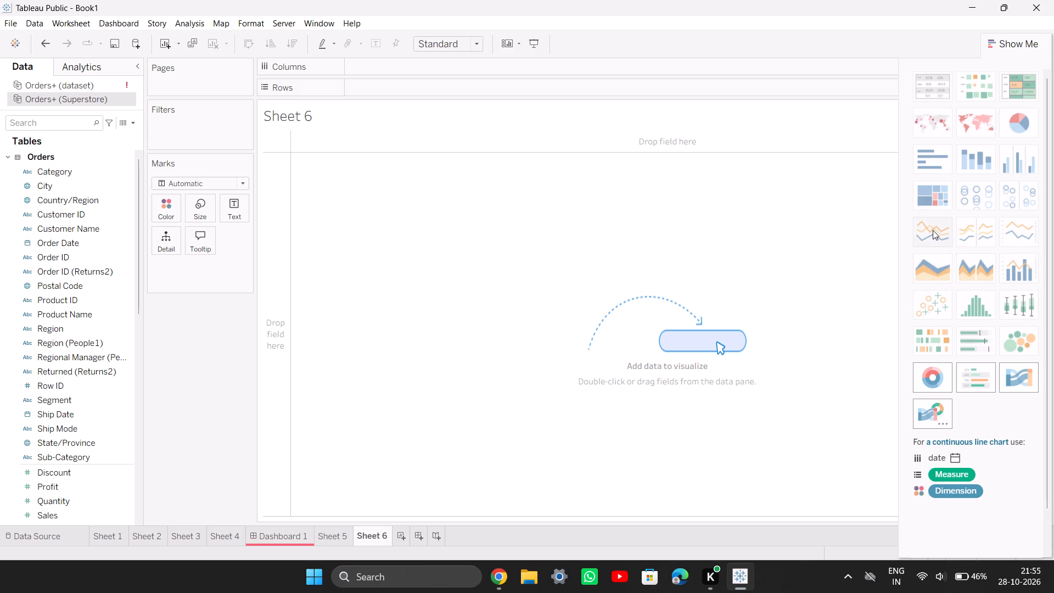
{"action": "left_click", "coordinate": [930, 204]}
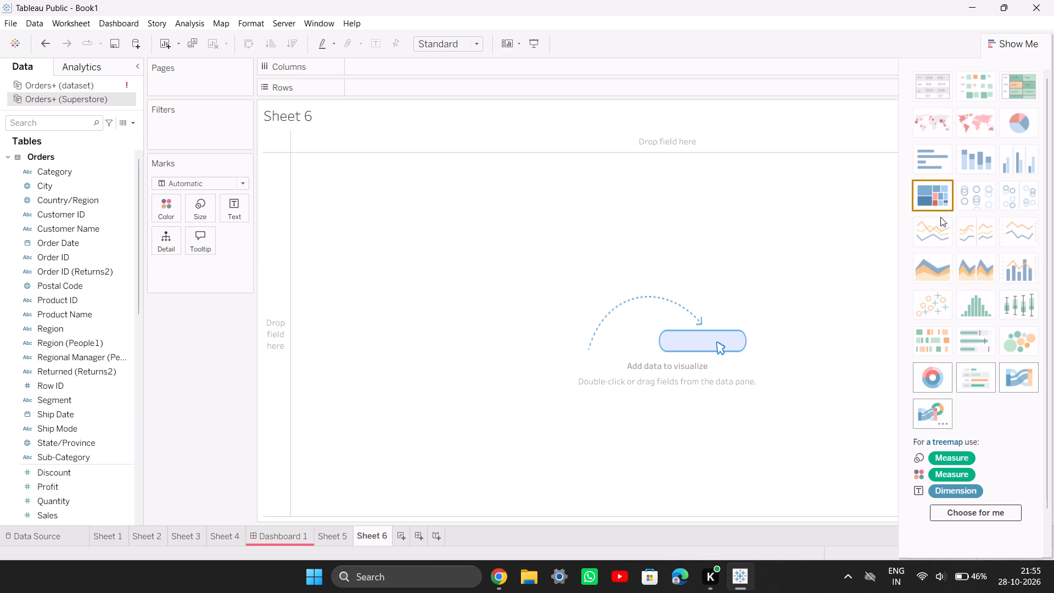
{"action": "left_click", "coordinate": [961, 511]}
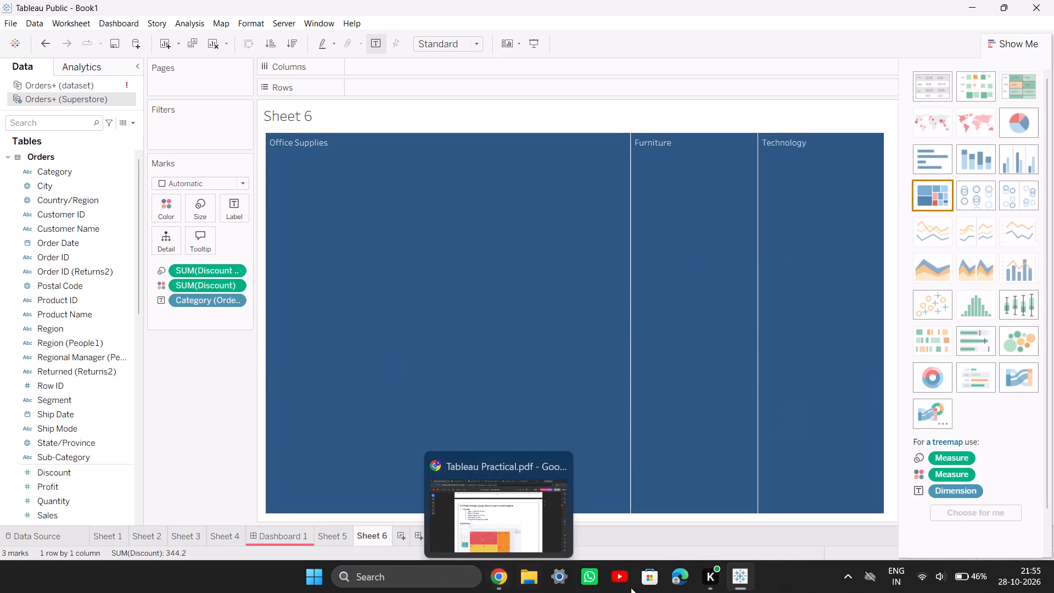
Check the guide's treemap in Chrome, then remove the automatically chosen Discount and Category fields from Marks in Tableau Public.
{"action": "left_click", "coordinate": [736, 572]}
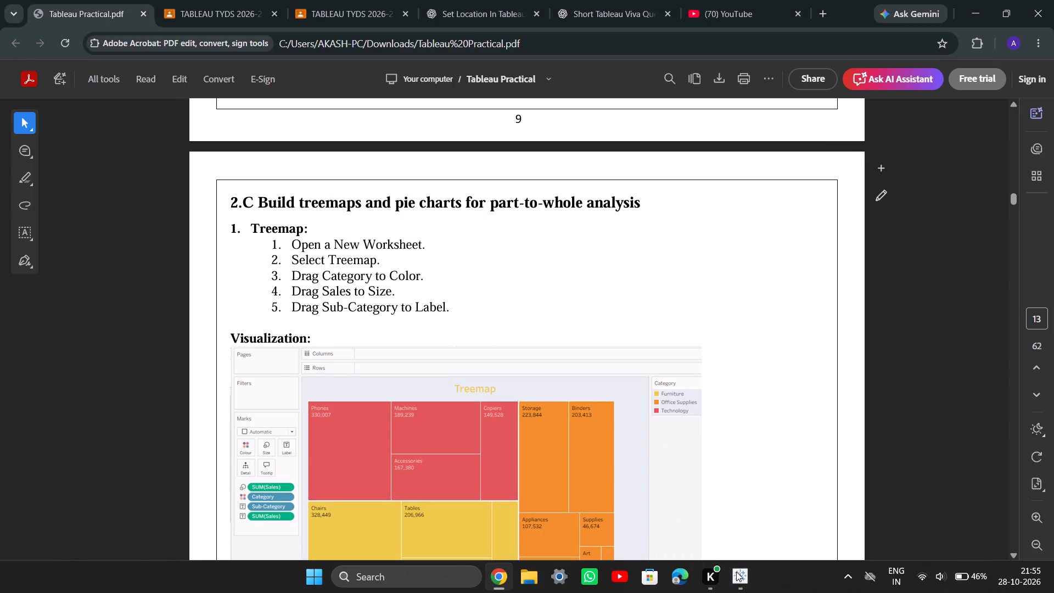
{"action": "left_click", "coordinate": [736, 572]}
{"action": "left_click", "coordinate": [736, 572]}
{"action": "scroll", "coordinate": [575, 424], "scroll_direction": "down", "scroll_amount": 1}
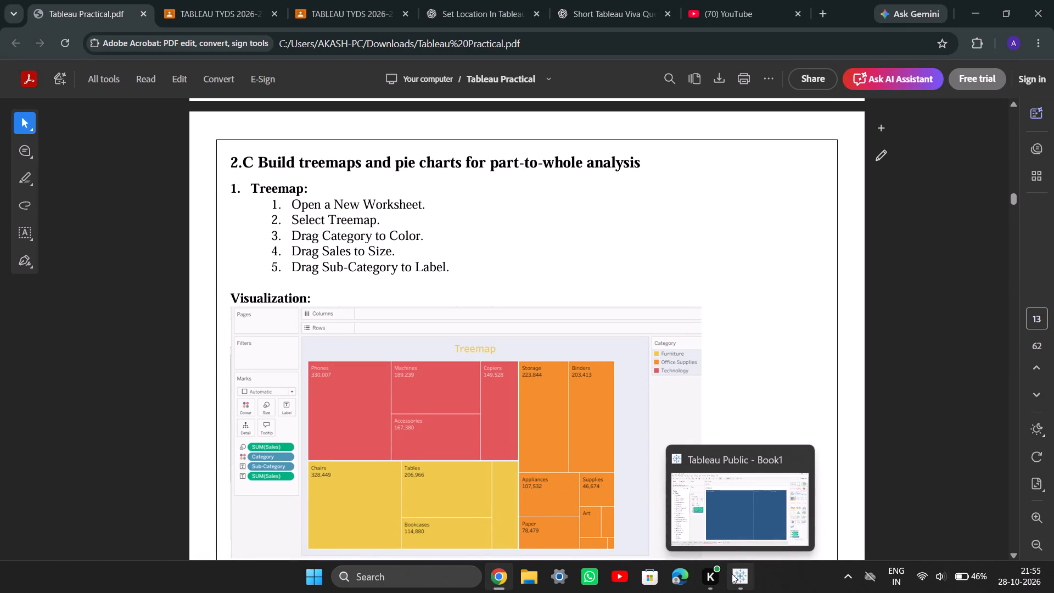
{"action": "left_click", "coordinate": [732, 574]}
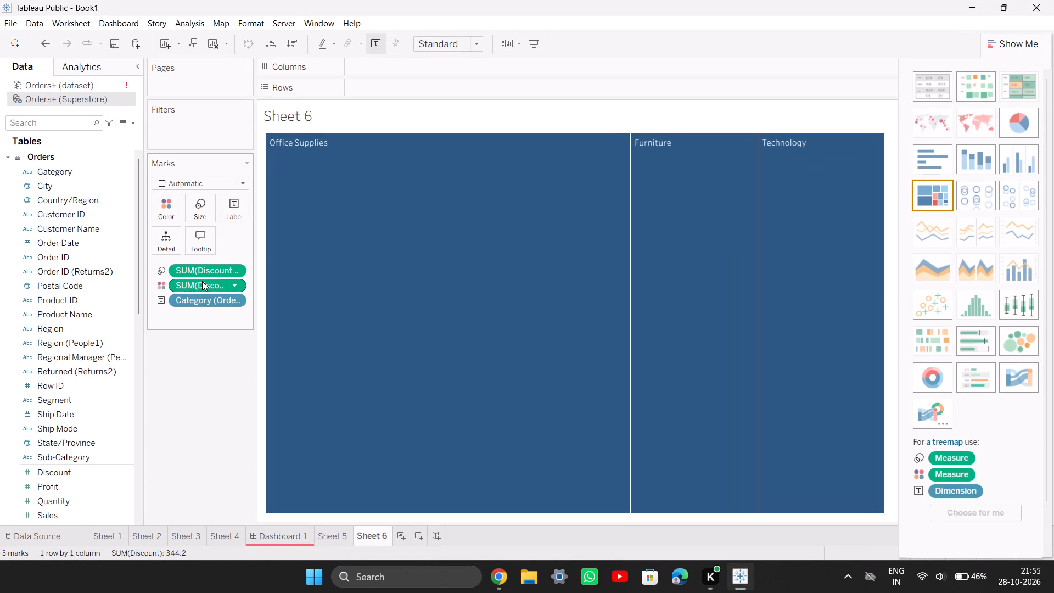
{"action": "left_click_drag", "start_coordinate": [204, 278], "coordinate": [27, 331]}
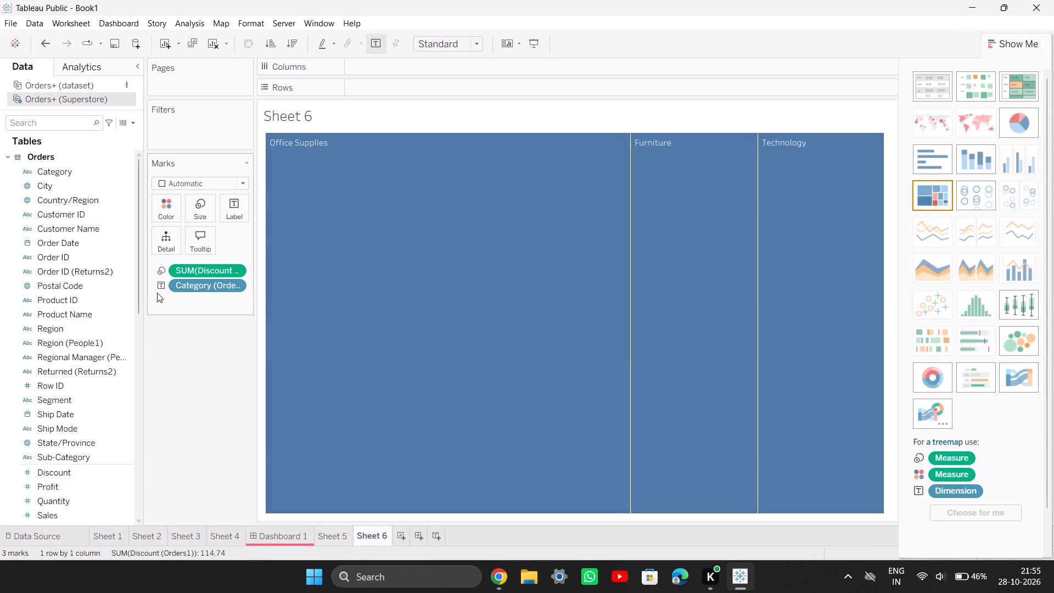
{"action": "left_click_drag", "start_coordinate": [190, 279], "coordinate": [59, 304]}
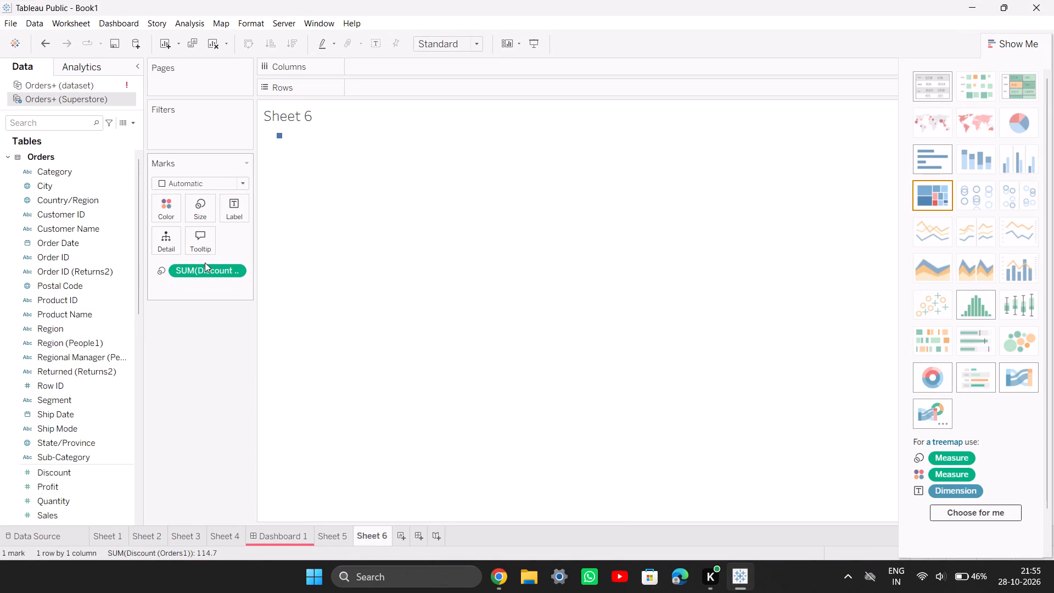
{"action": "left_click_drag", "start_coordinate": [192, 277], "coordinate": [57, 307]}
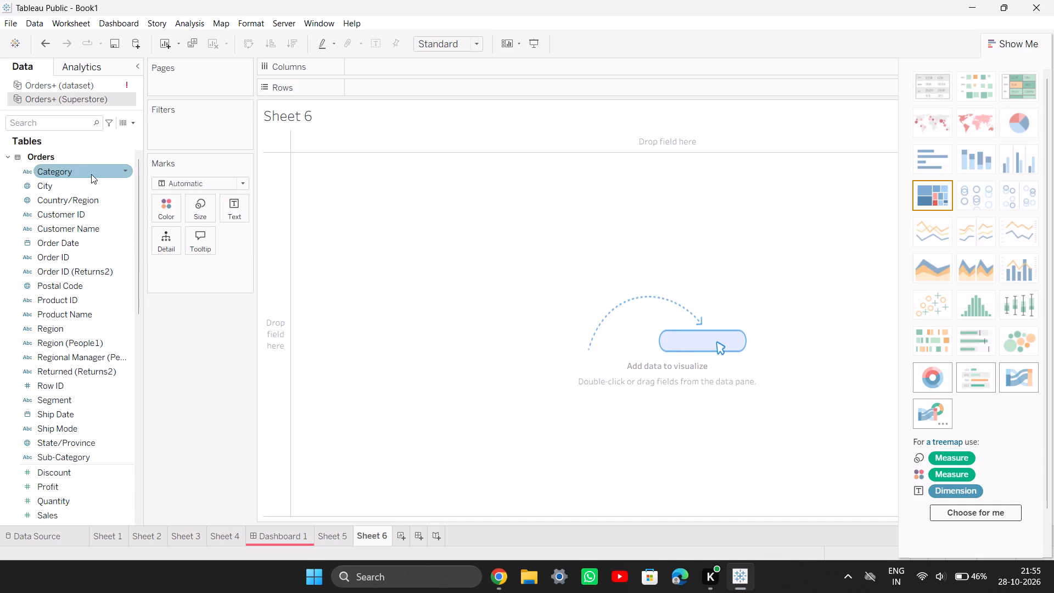
Assign Category to Color and Sub-Category to Label on Sheet 6, checking the treemap steps in the Chrome guide.
{"action": "left_click_drag", "start_coordinate": [92, 171], "coordinate": [175, 202]}
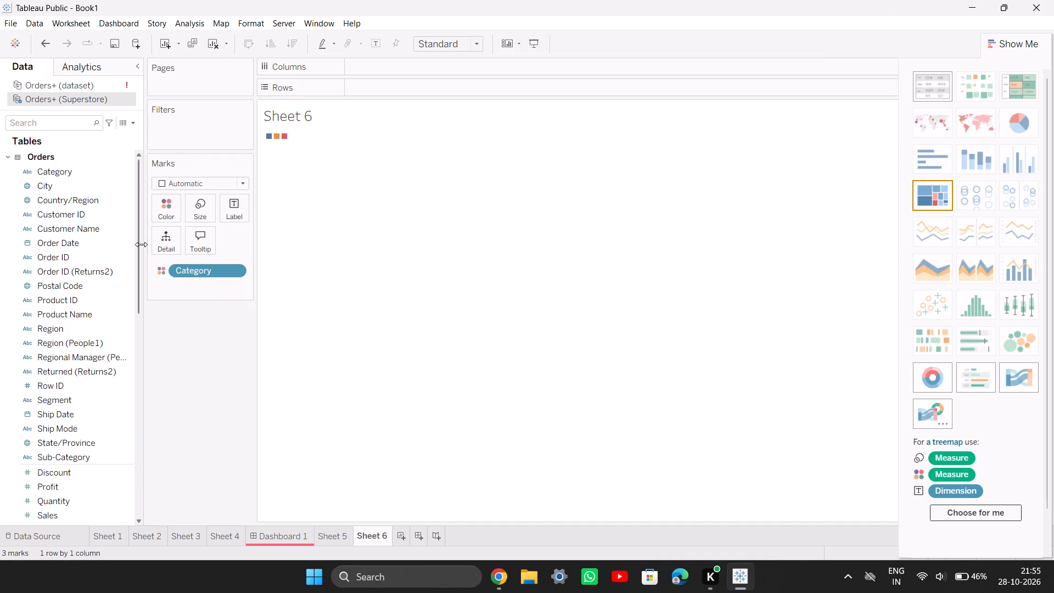
{"action": "left_click", "coordinate": [742, 581]}
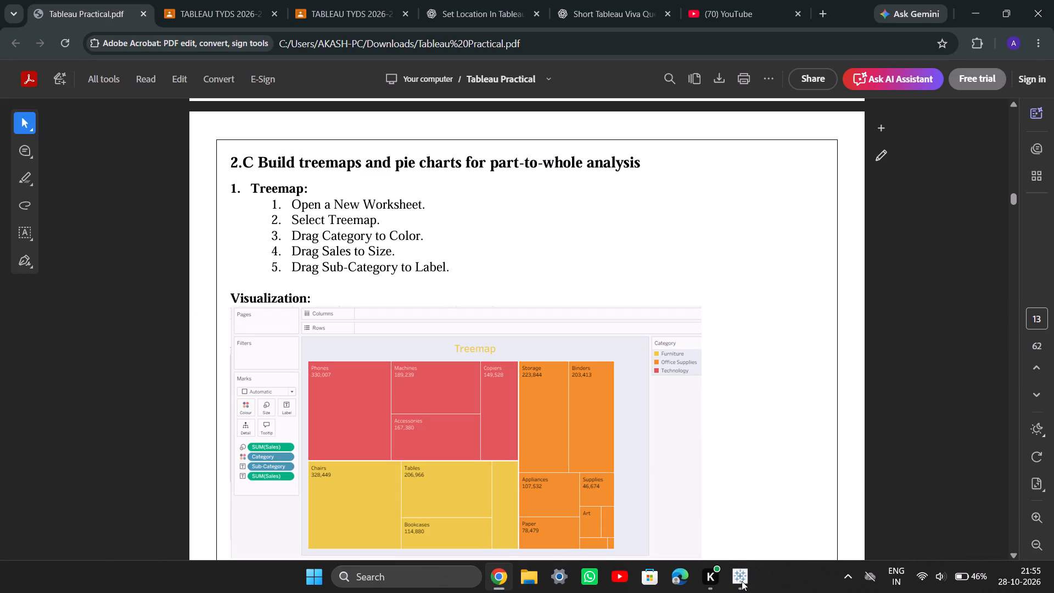
{"action": "left_click", "coordinate": [742, 581]}
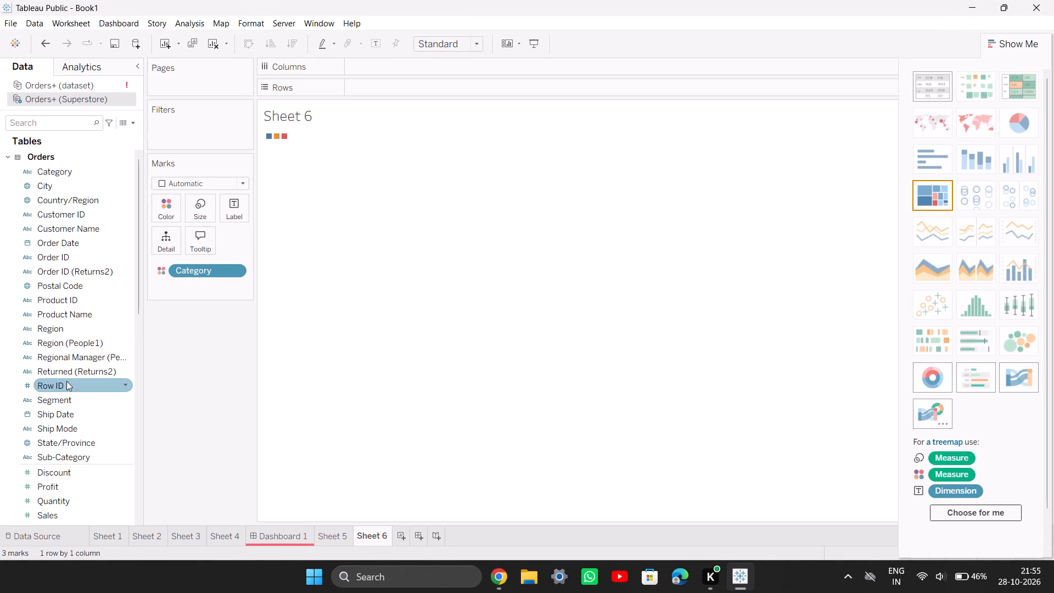
{"action": "left_click_drag", "start_coordinate": [48, 452], "coordinate": [228, 132]}
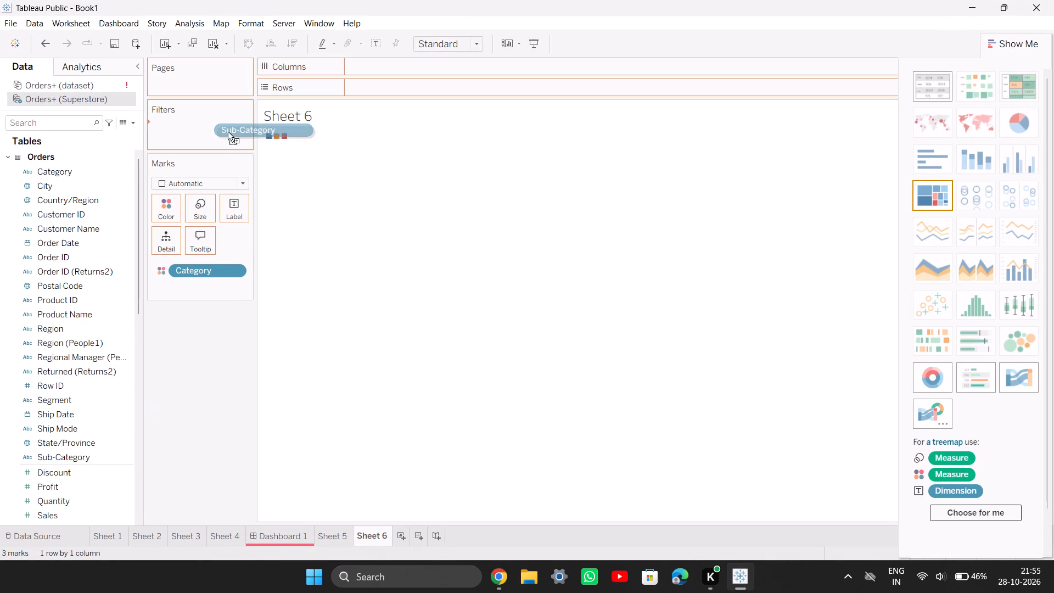
{"action": "left_click_drag", "start_coordinate": [228, 132], "coordinate": [225, 199]}
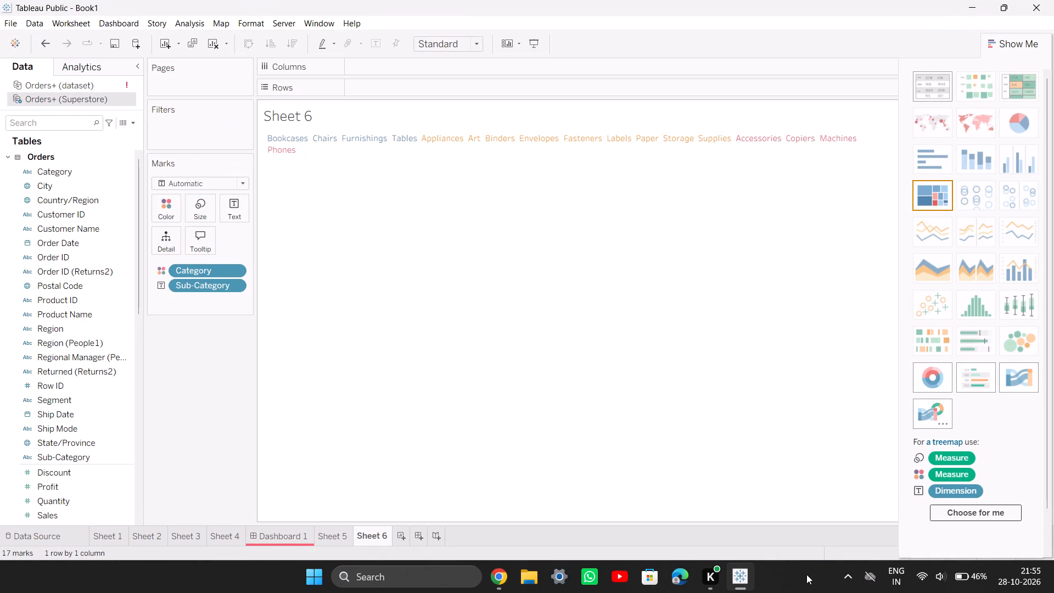
Recheck the guide in Chrome, then assign Sales to Size in Tableau Public to build the treemap.
{"action": "left_click", "coordinate": [736, 578]}
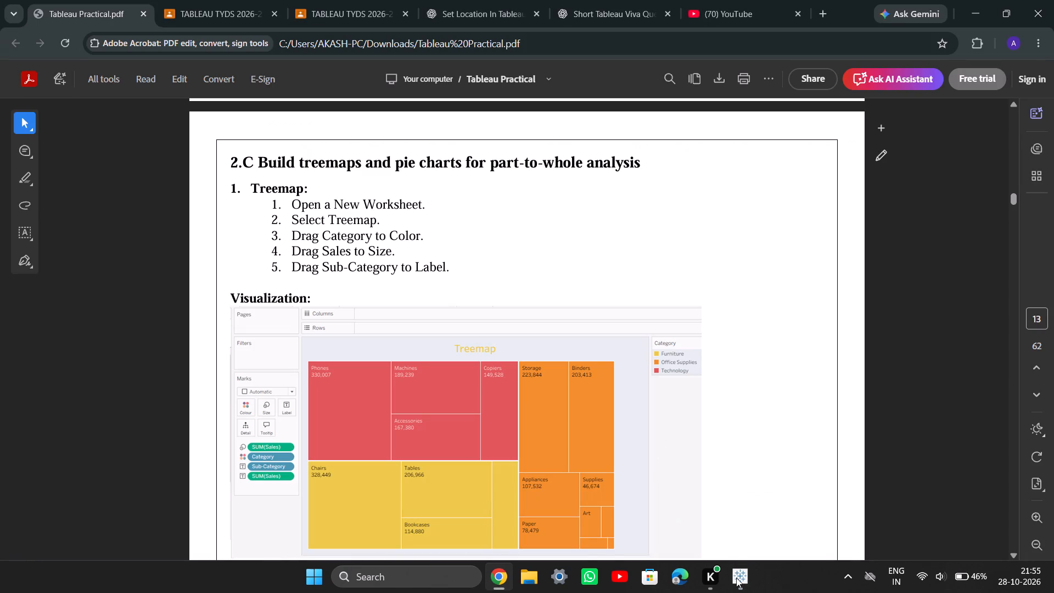
{"action": "left_click", "coordinate": [736, 578]}
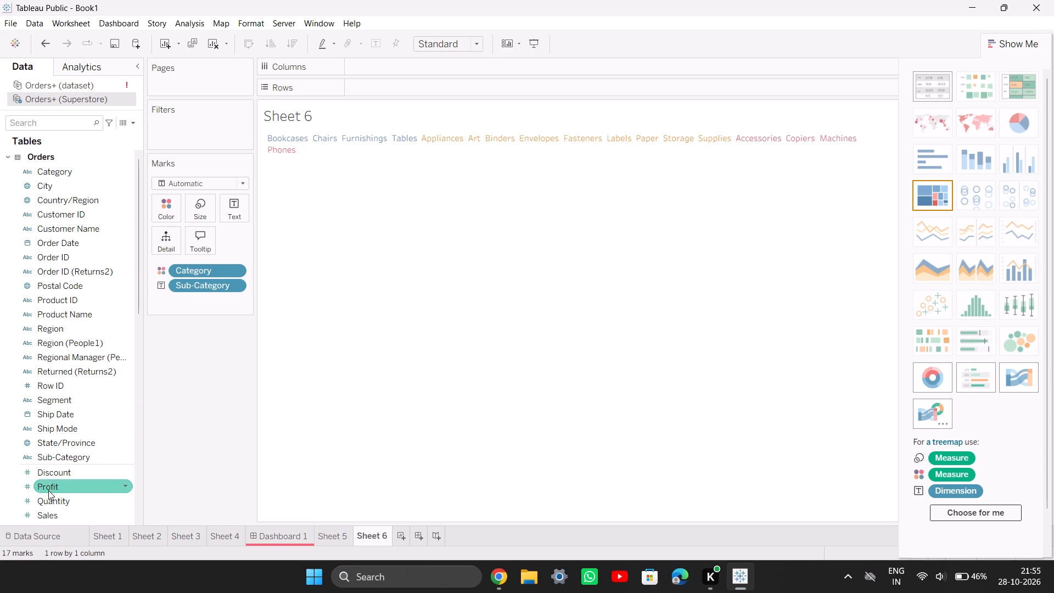
{"action": "left_click_drag", "start_coordinate": [48, 513], "coordinate": [194, 220]}
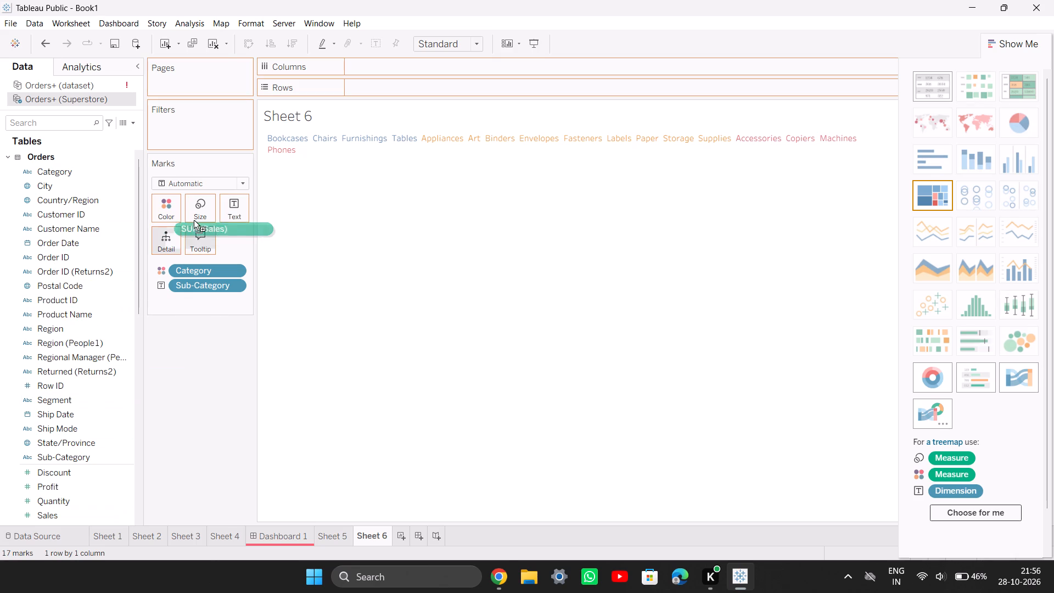
{"action": "left_click_drag", "start_coordinate": [194, 220], "coordinate": [212, 214]}
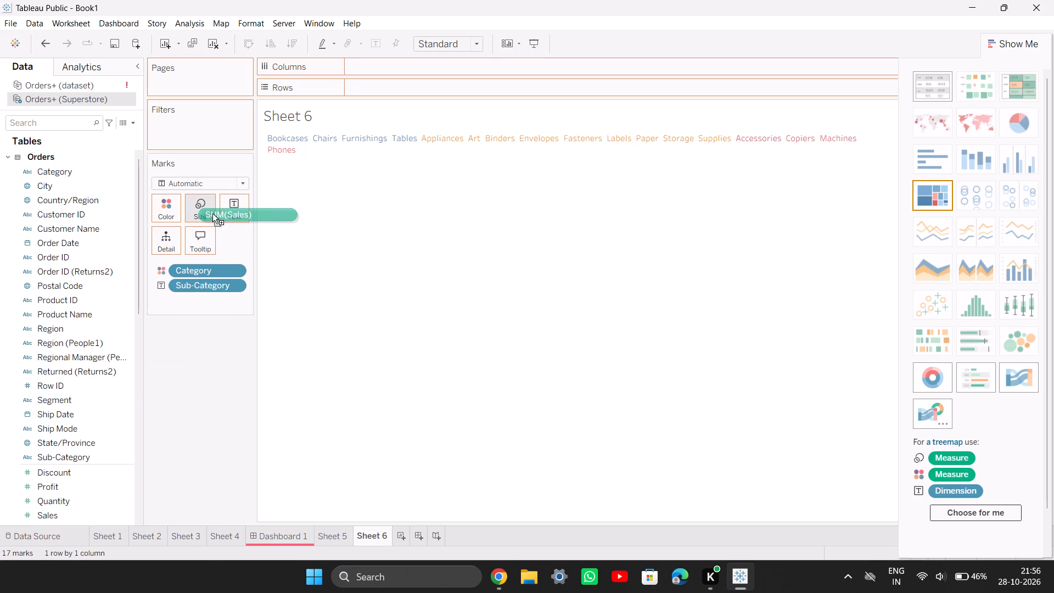
{"action": "left_click_drag", "start_coordinate": [212, 214], "coordinate": [236, 208]}
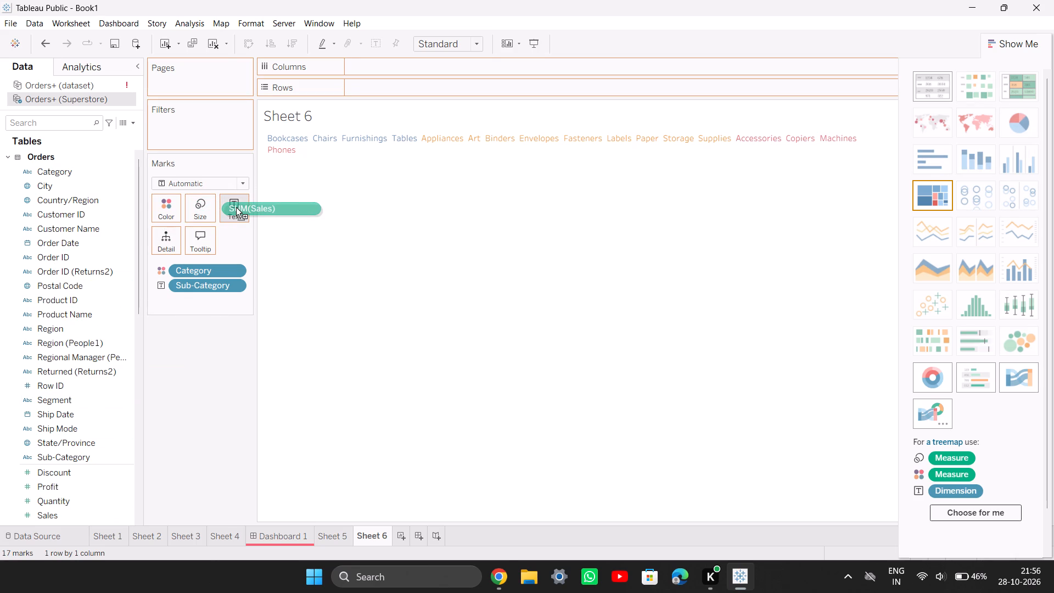
{"action": "left_click_drag", "start_coordinate": [236, 208], "coordinate": [206, 198]}
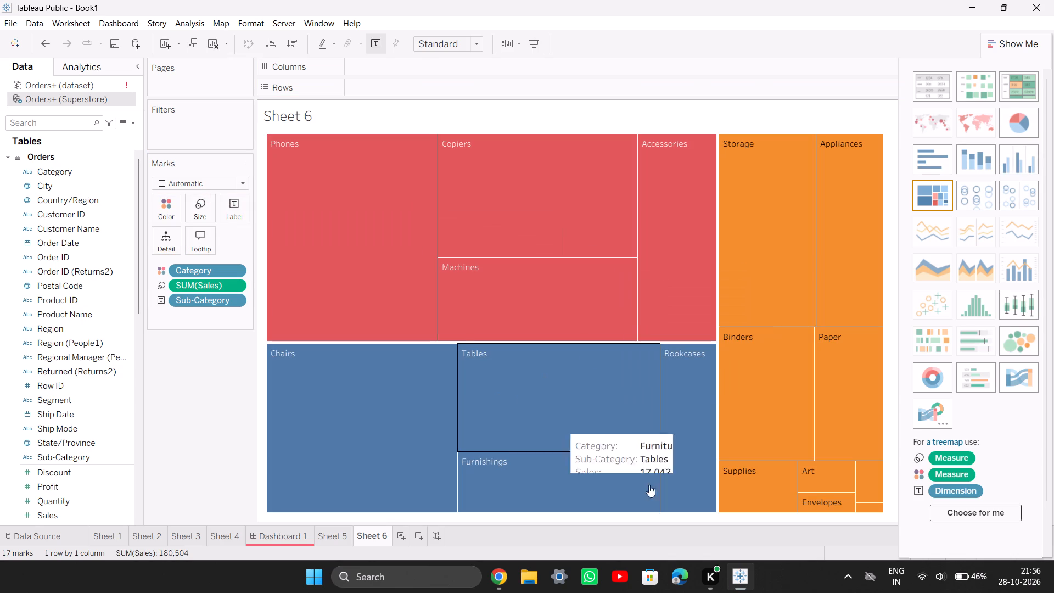
Compare with the guide's treemap in Chrome, then add Sales to the treemap's labels in Tableau Public.
{"action": "left_click", "coordinate": [741, 581]}
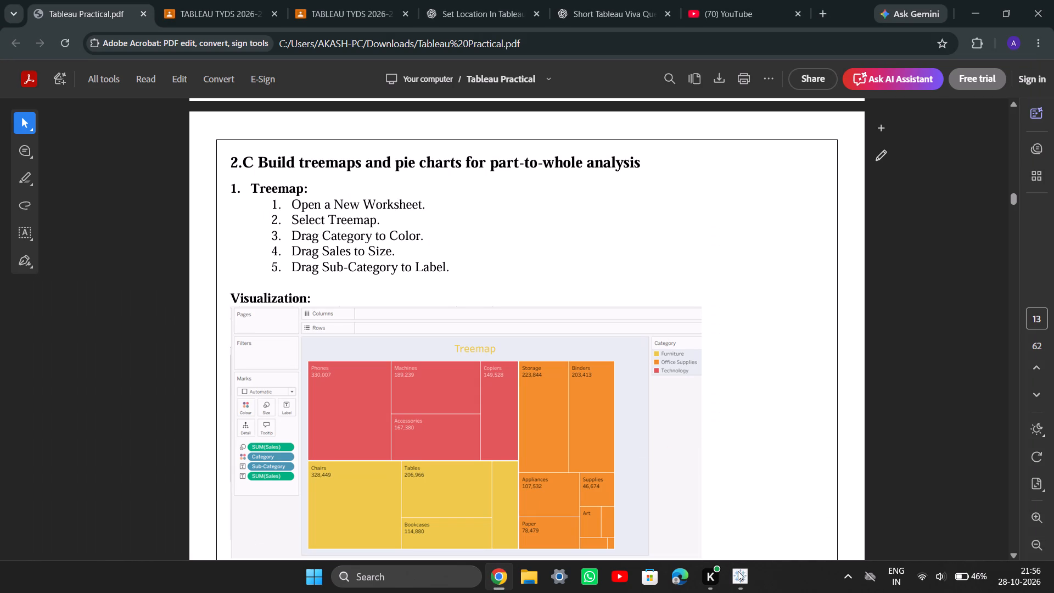
{"action": "scroll", "coordinate": [608, 436], "scroll_direction": "down", "scroll_amount": 2}
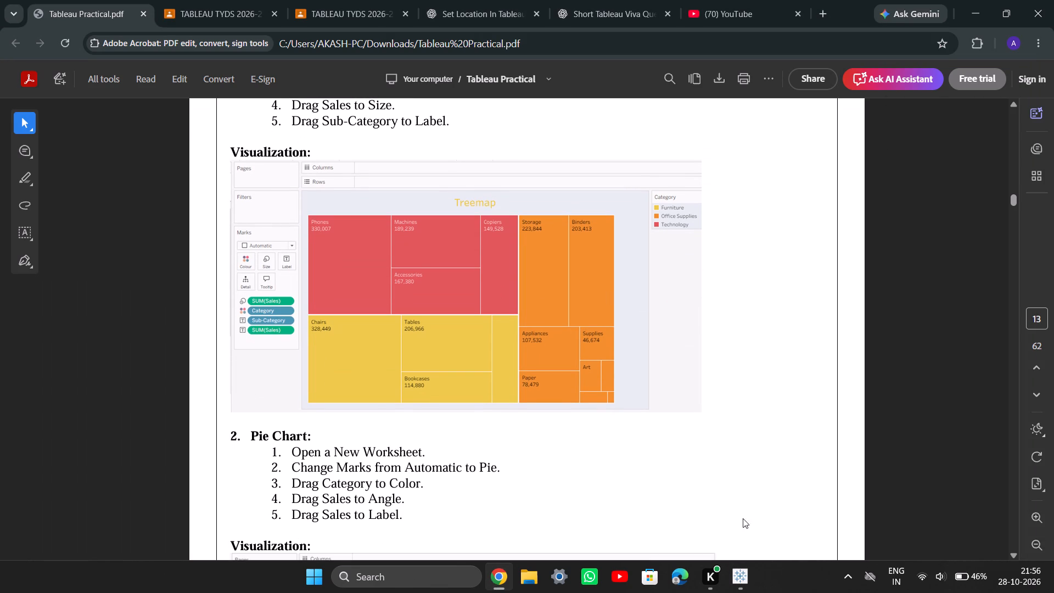
{"action": "left_click", "coordinate": [748, 573]}
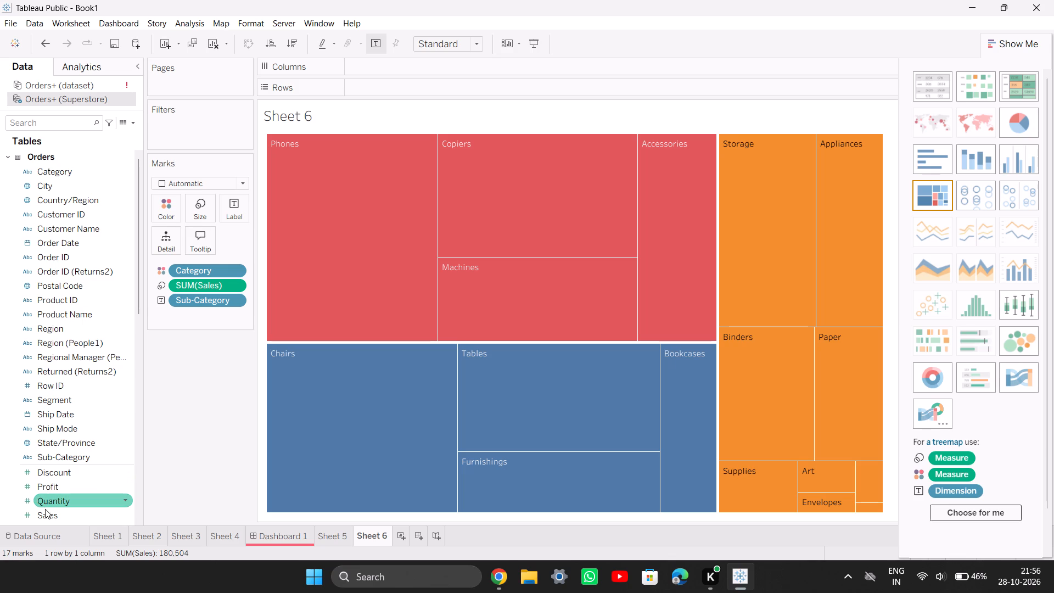
{"action": "left_click_drag", "start_coordinate": [44, 513], "coordinate": [166, 195]}
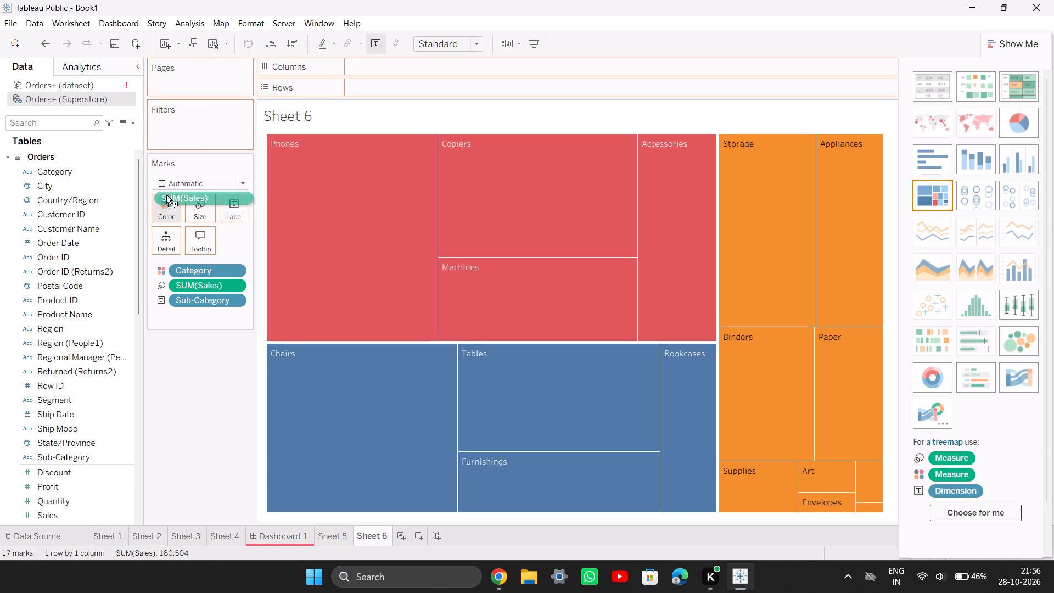
{"action": "left_click_drag", "start_coordinate": [166, 195], "coordinate": [228, 206]}
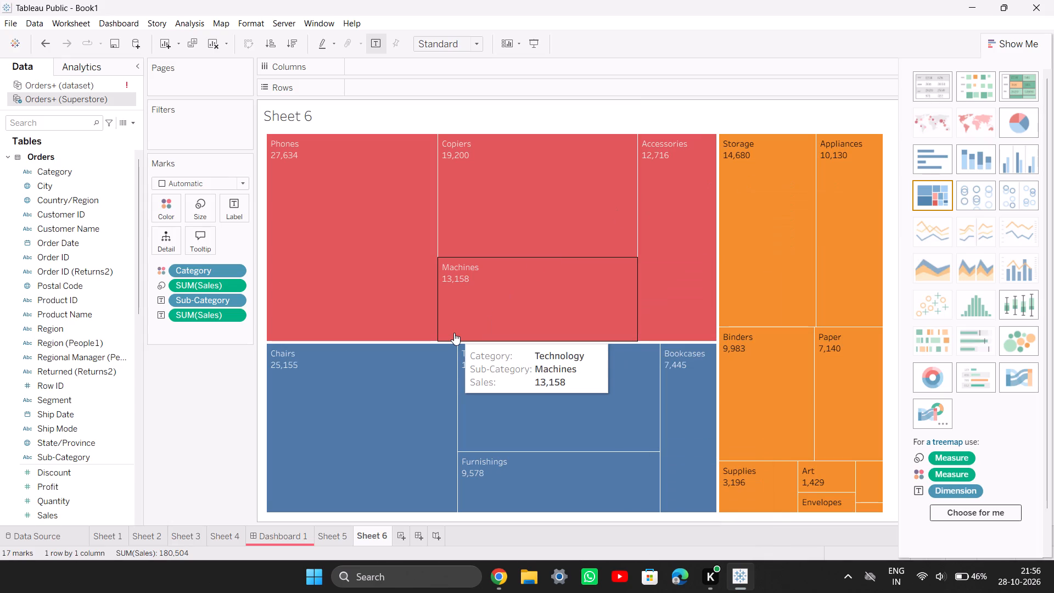
Read the pie chart steps in the Chrome guide, then change Sheet 6's mark type to Pie in Tableau Public.
{"action": "left_click", "coordinate": [498, 575]}
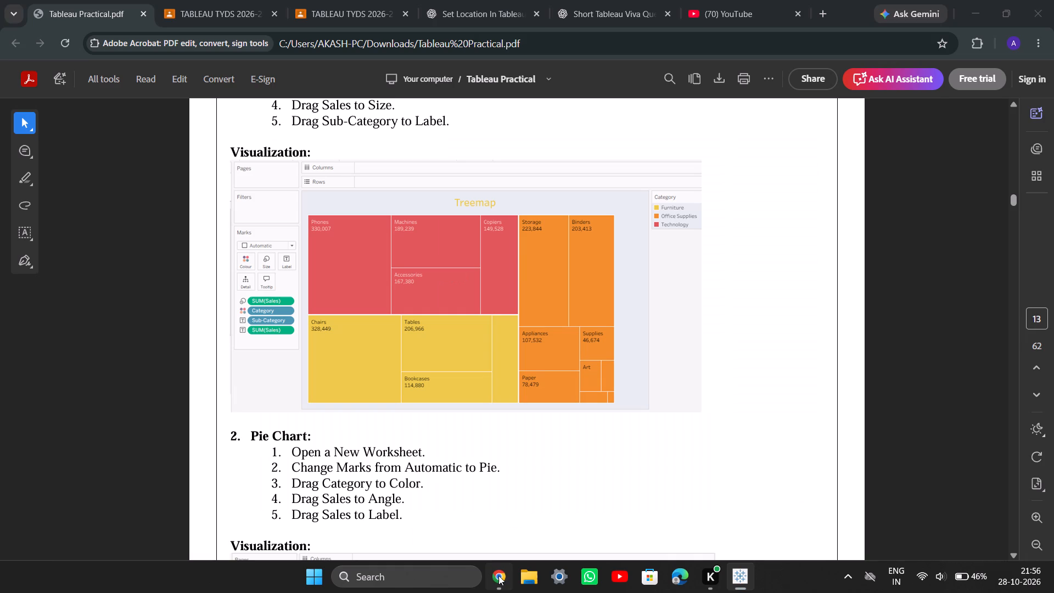
{"action": "scroll", "coordinate": [524, 275], "scroll_direction": "down", "scroll_amount": 4}
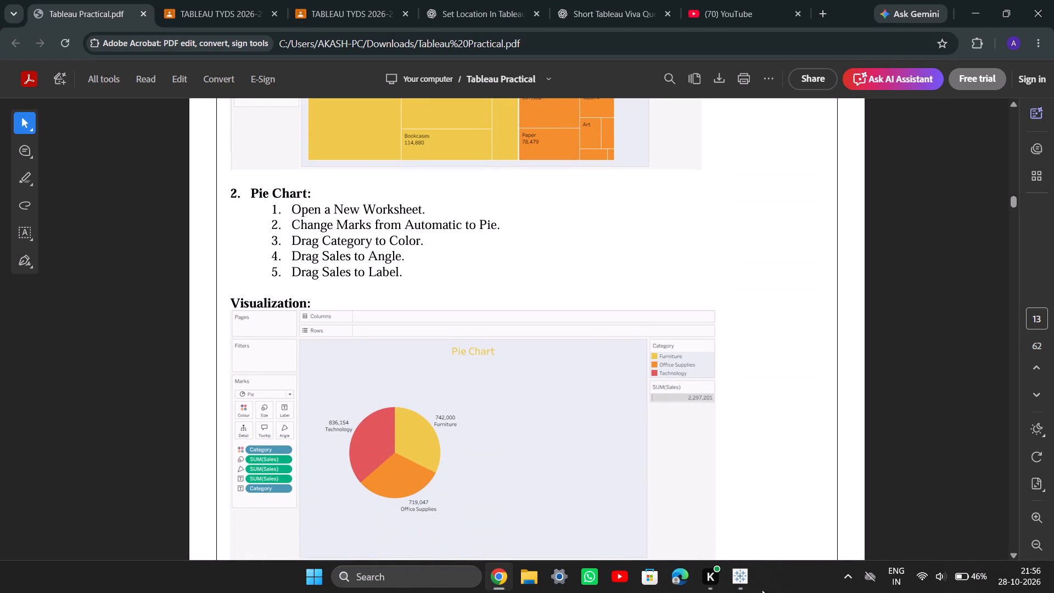
{"action": "left_click", "coordinate": [732, 578]}
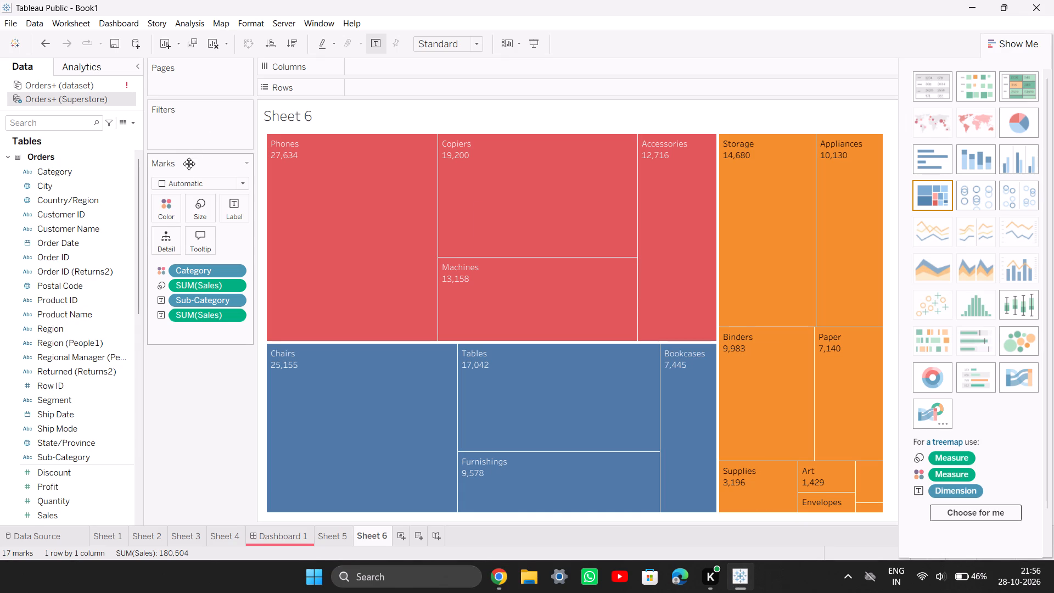
{"action": "left_click", "coordinate": [201, 184]}
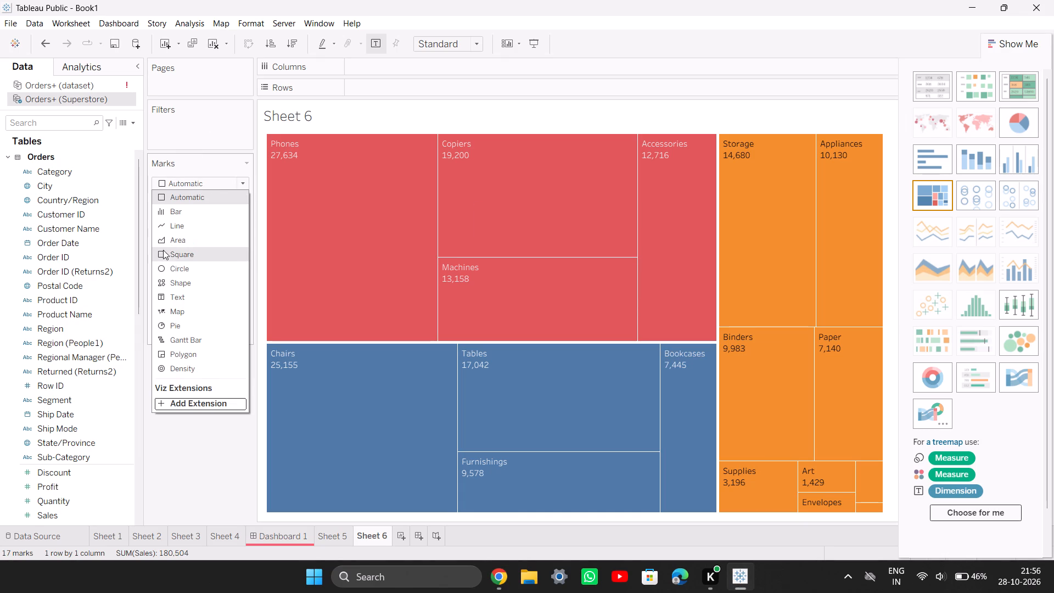
{"action": "left_click", "coordinate": [183, 328]}
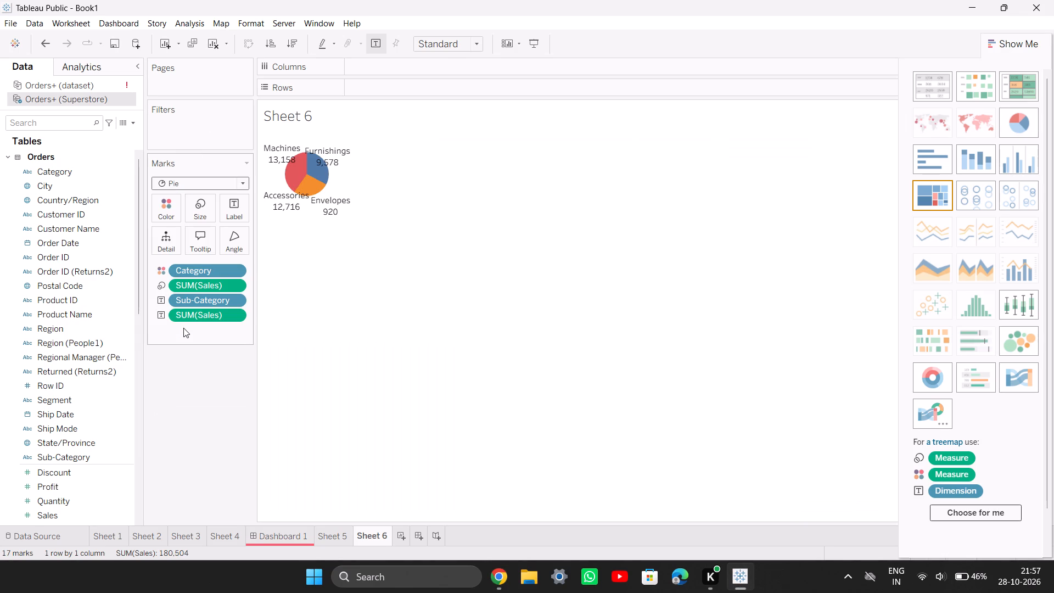
Set Sheet 6's pie chart to fit the Entire View.
{"action": "left_click", "coordinate": [474, 44]}
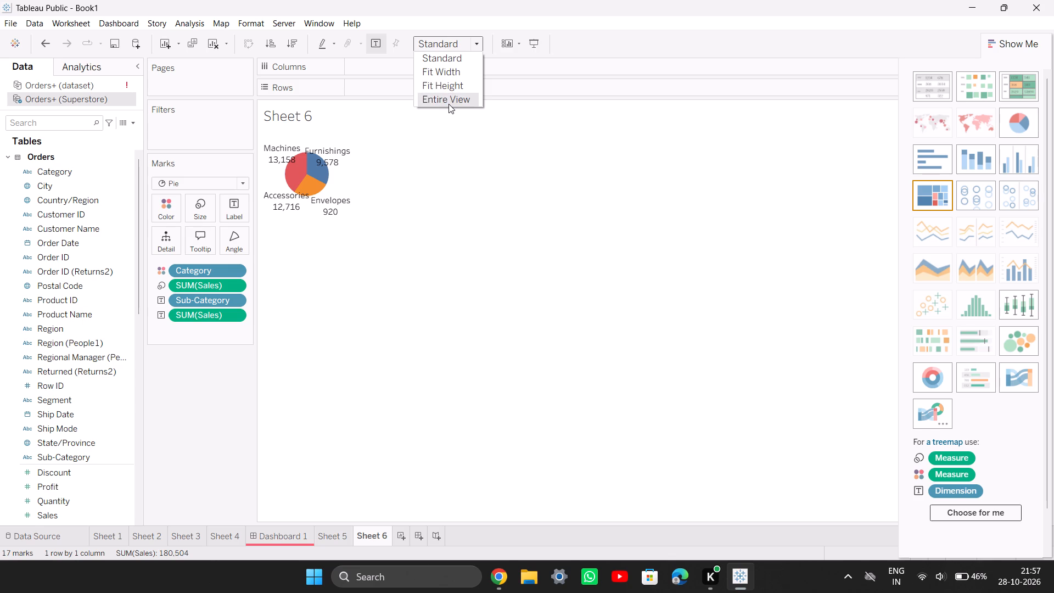
{"action": "left_click", "coordinate": [448, 104]}
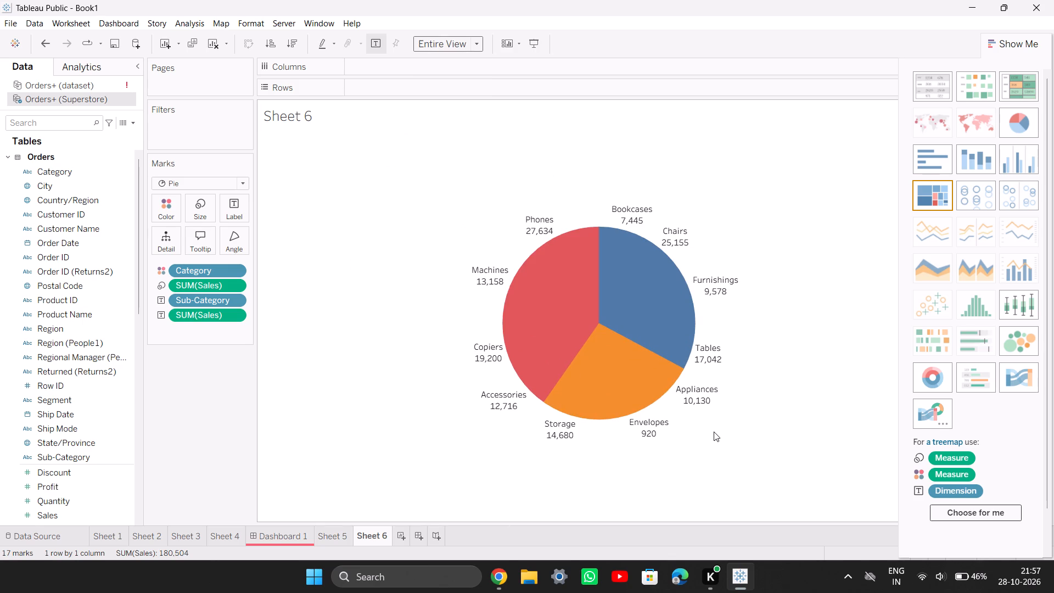
Check the guide's pie chart in Chrome, then replace Sub-Category with Category in the pie's labels in Tableau Public.
{"action": "left_click", "coordinate": [748, 572]}
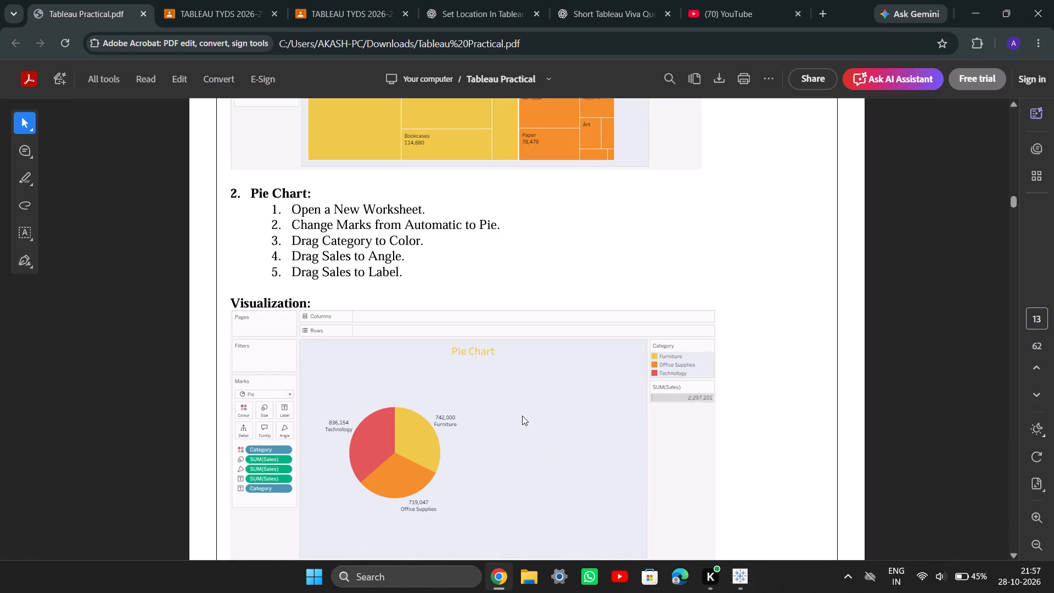
{"action": "scroll", "coordinate": [522, 416], "scroll_direction": "down", "scroll_amount": 1}
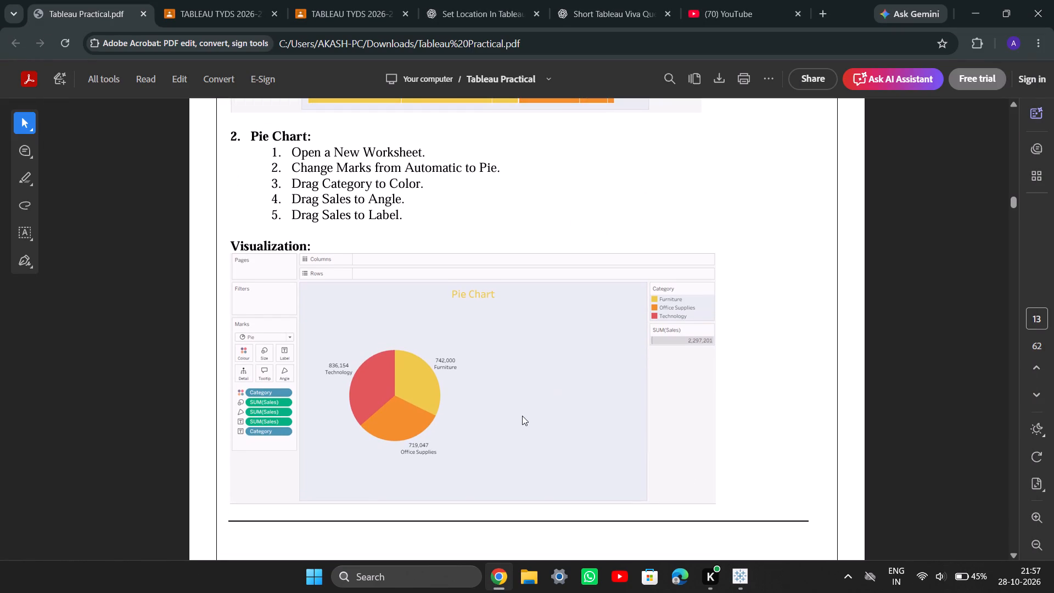
{"action": "left_click", "coordinate": [743, 579]}
{"action": "left_click_drag", "start_coordinate": [227, 294], "coordinate": [154, 329]}
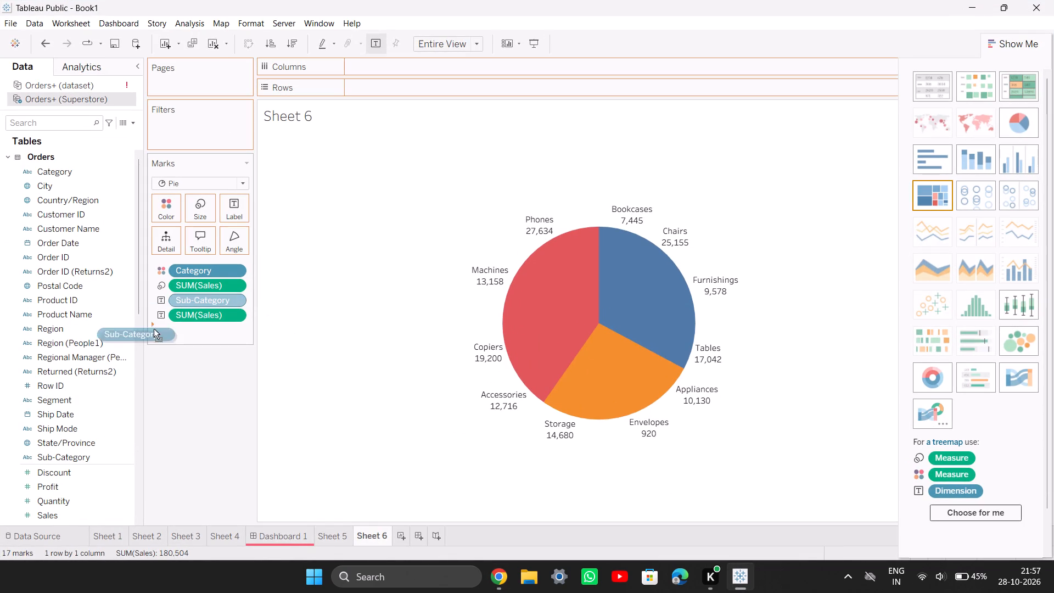
{"action": "left_click_drag", "start_coordinate": [154, 329], "coordinate": [49, 373]}
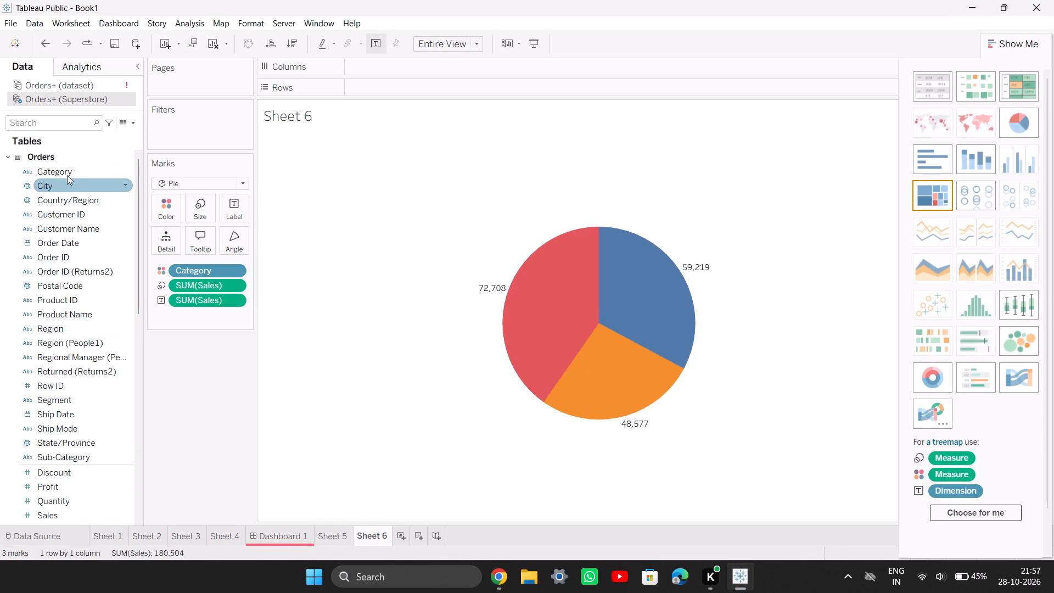
{"action": "left_click_drag", "start_coordinate": [70, 167], "coordinate": [227, 199]}
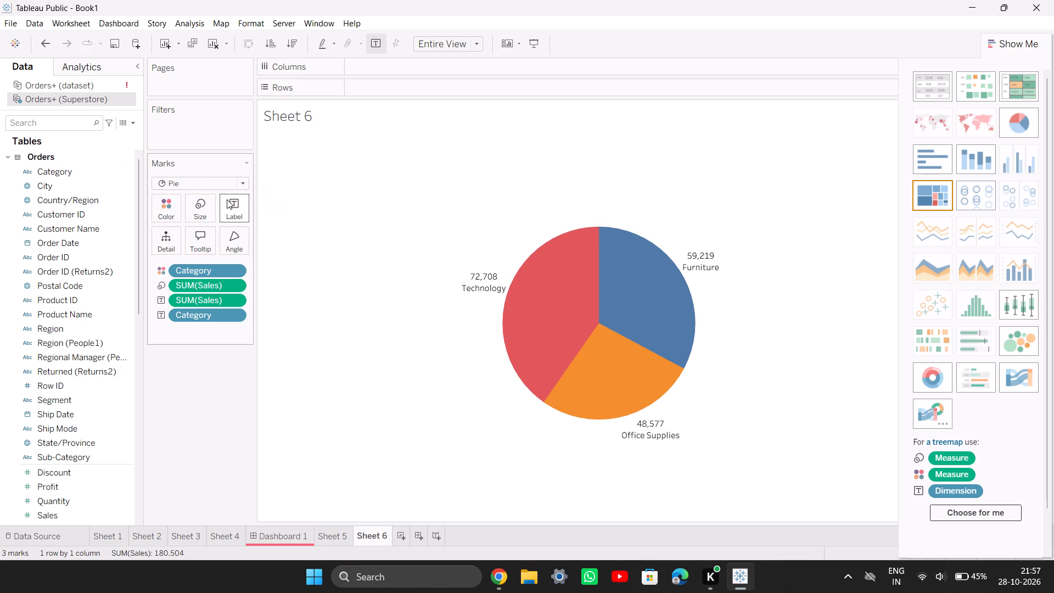
Compare with the guide's pie chart in Chrome and read section 3.C's scatter plot steps, then return to Tableau Public.
{"action": "left_click", "coordinate": [737, 563]}
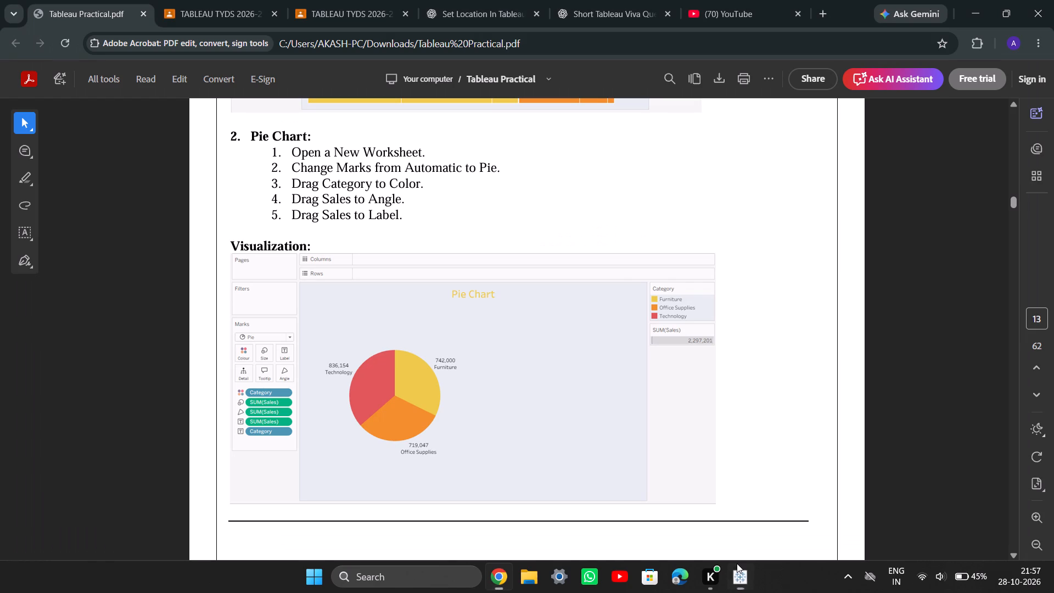
{"action": "scroll", "coordinate": [581, 496], "scroll_direction": "down", "scroll_amount": 2}
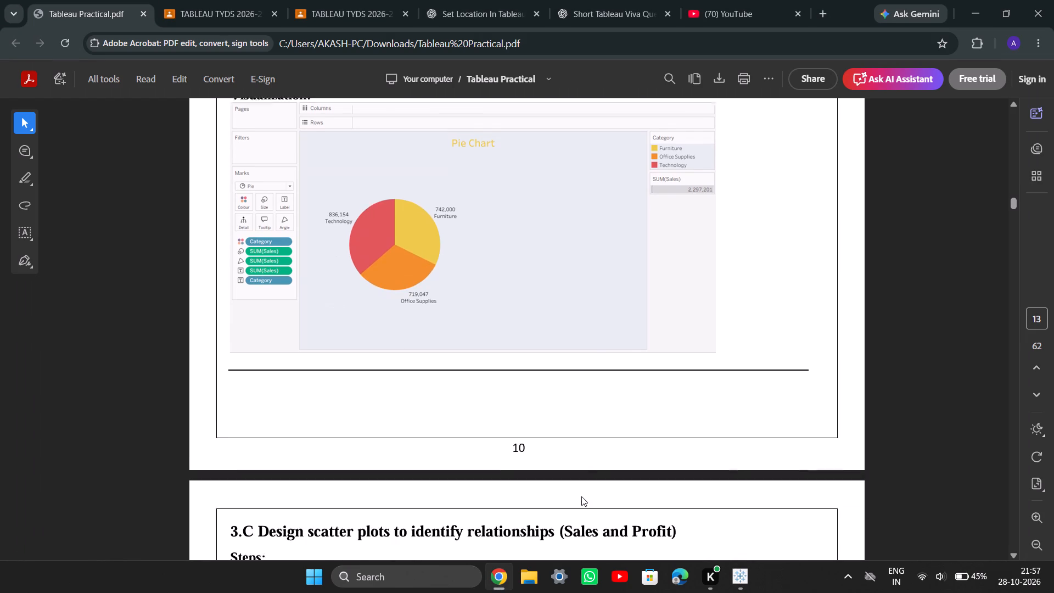
{"action": "scroll", "coordinate": [581, 496], "scroll_direction": "down", "scroll_amount": 5}
{"action": "scroll", "coordinate": [581, 496], "scroll_direction": "up", "scroll_amount": 1}
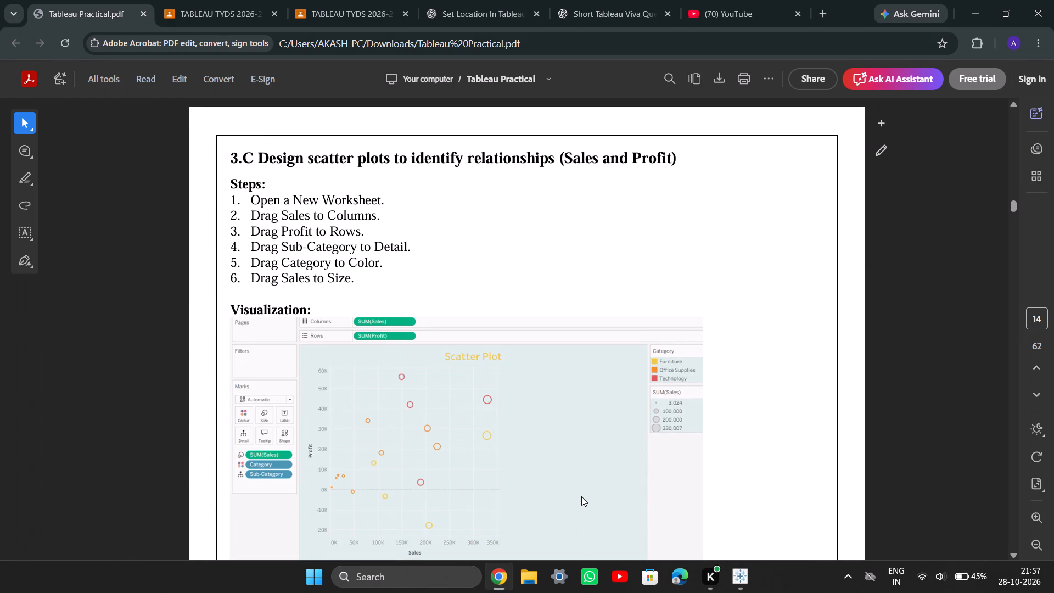
{"action": "scroll", "coordinate": [581, 496], "scroll_direction": "down", "scroll_amount": 1}
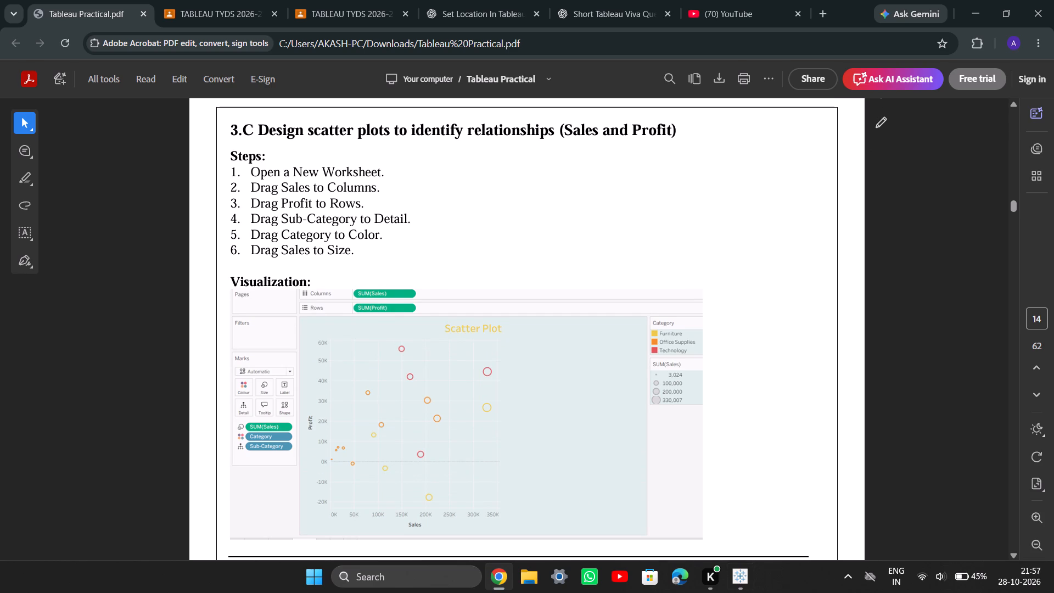
{"action": "left_click", "coordinate": [746, 589]}
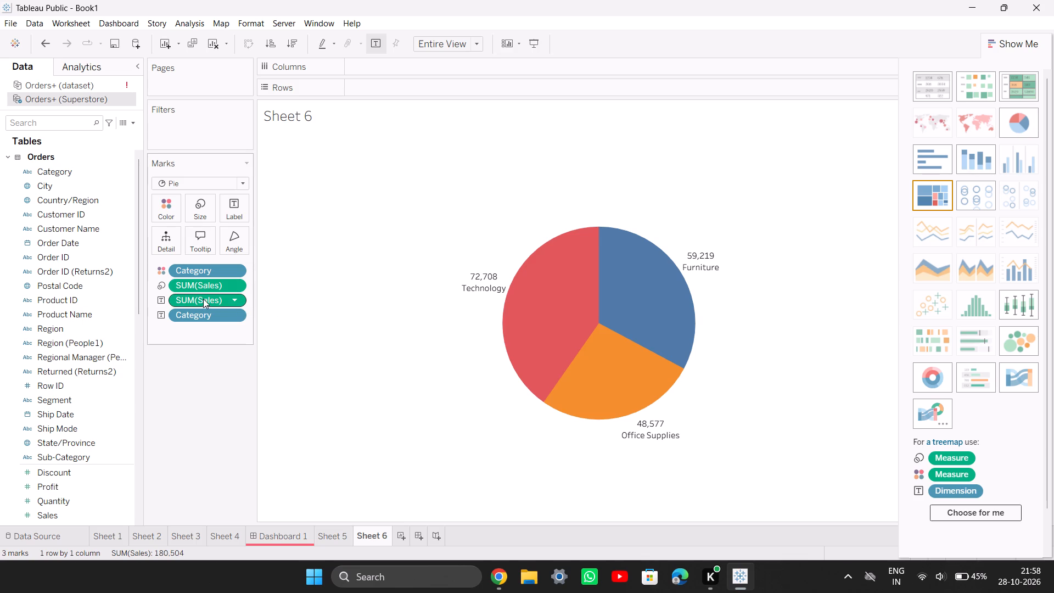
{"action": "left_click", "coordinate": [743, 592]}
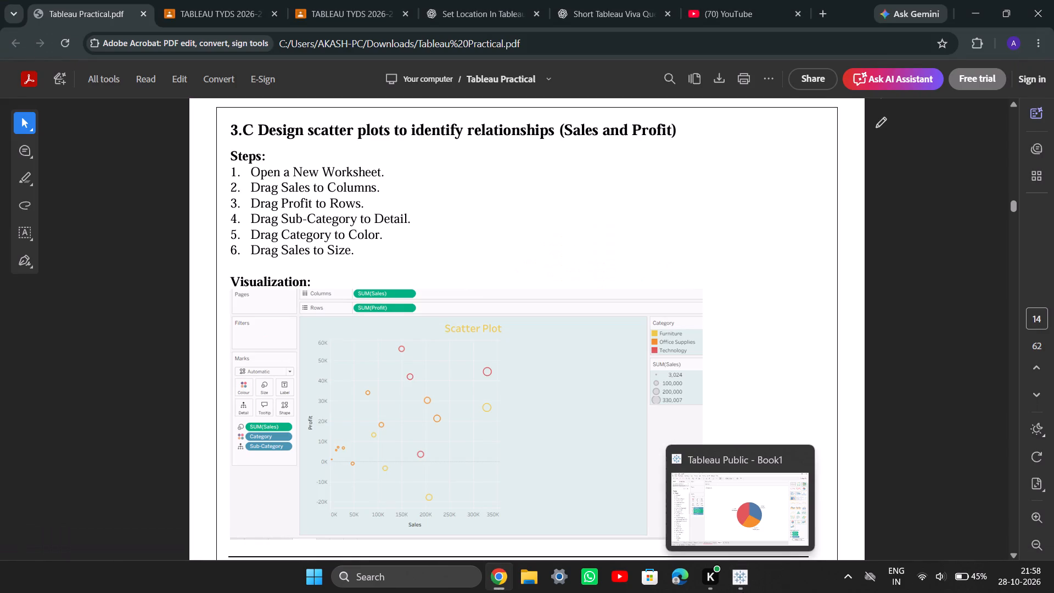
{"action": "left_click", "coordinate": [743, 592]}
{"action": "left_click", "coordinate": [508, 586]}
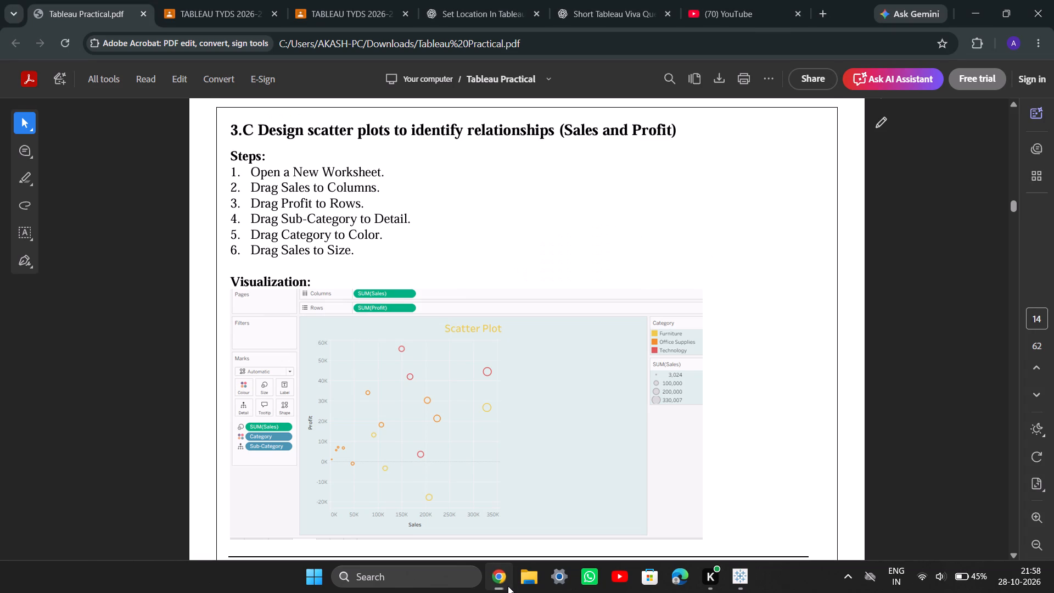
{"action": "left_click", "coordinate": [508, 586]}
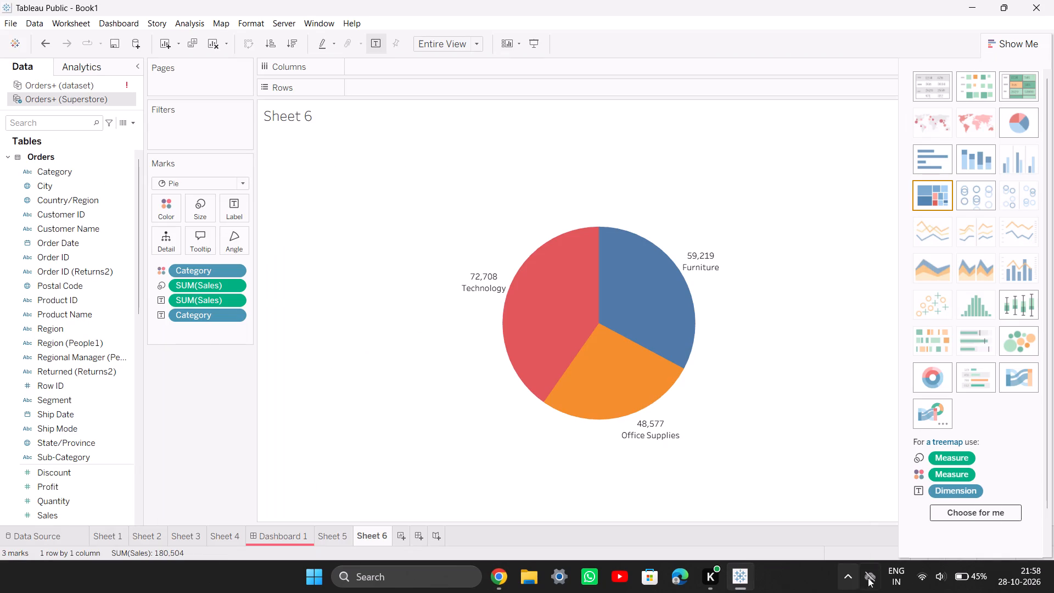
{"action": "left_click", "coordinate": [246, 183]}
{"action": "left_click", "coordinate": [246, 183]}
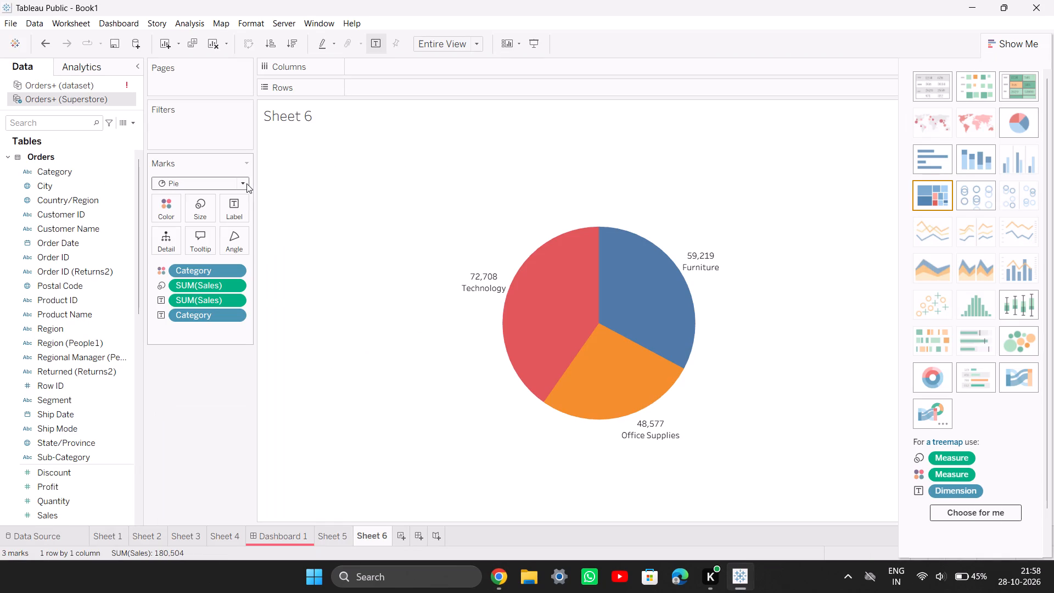
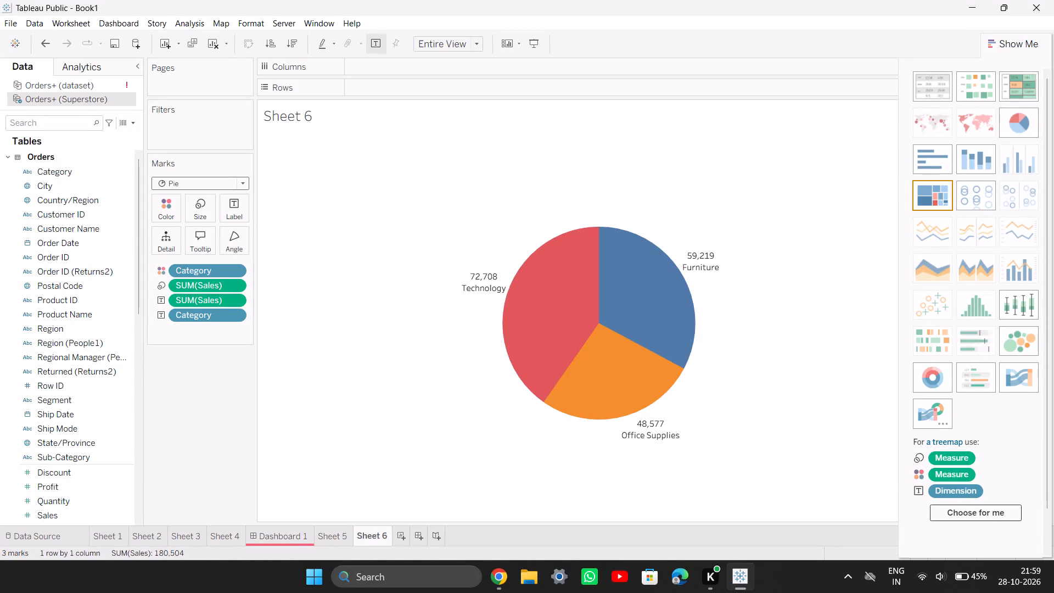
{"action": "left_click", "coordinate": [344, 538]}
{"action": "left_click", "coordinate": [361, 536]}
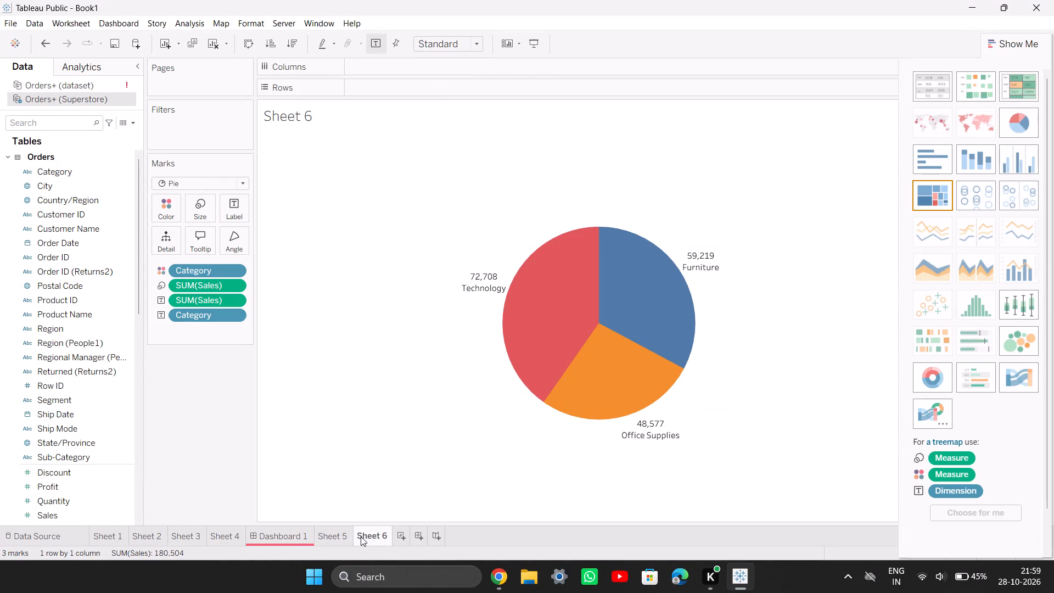
Check section 3.C's scatter plot steps in the Chrome guide, then open a new worksheet in Tableau Public.
{"action": "left_click", "coordinate": [498, 581]}
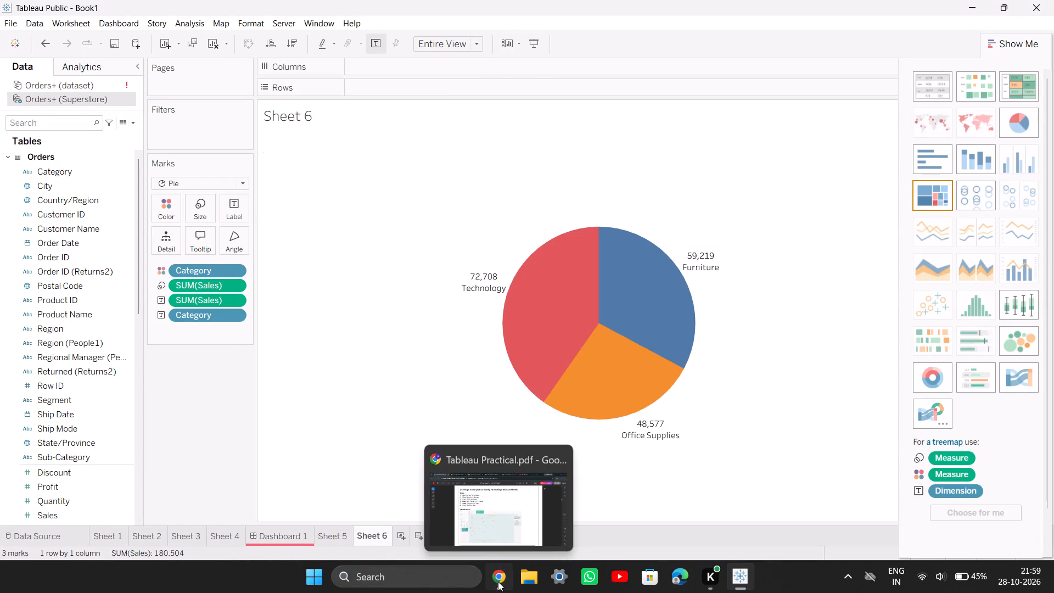
{"action": "left_click", "coordinate": [498, 581]}
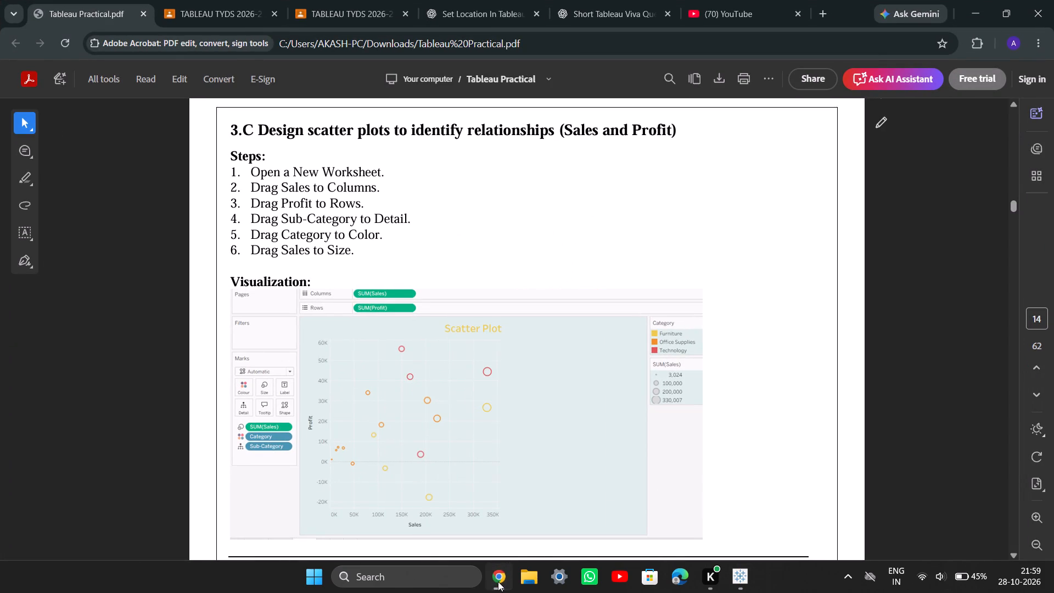
{"action": "left_click", "coordinate": [402, 541]}
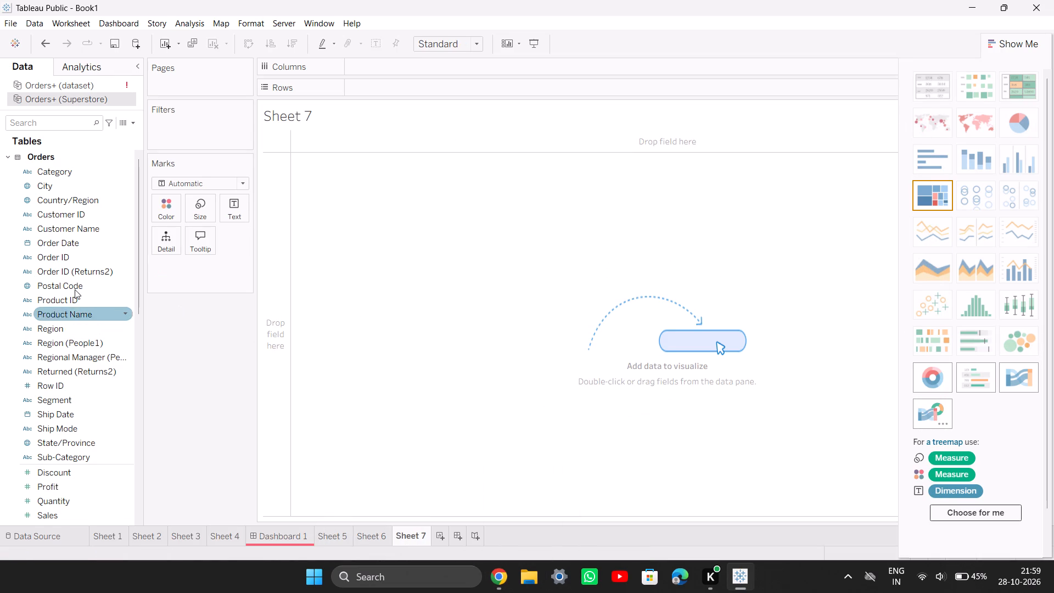
Place Profit on Columns and Quantity on Rows in Sheet 7.
{"action": "left_click_drag", "start_coordinate": [52, 485], "coordinate": [313, 144]}
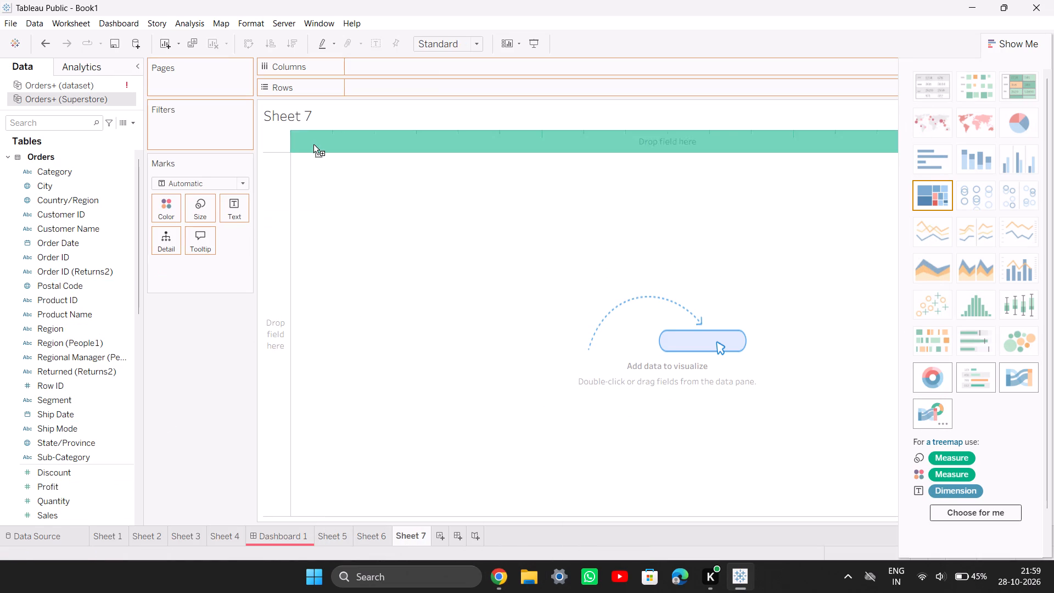
{"action": "left_click_drag", "start_coordinate": [313, 144], "coordinate": [380, 65]}
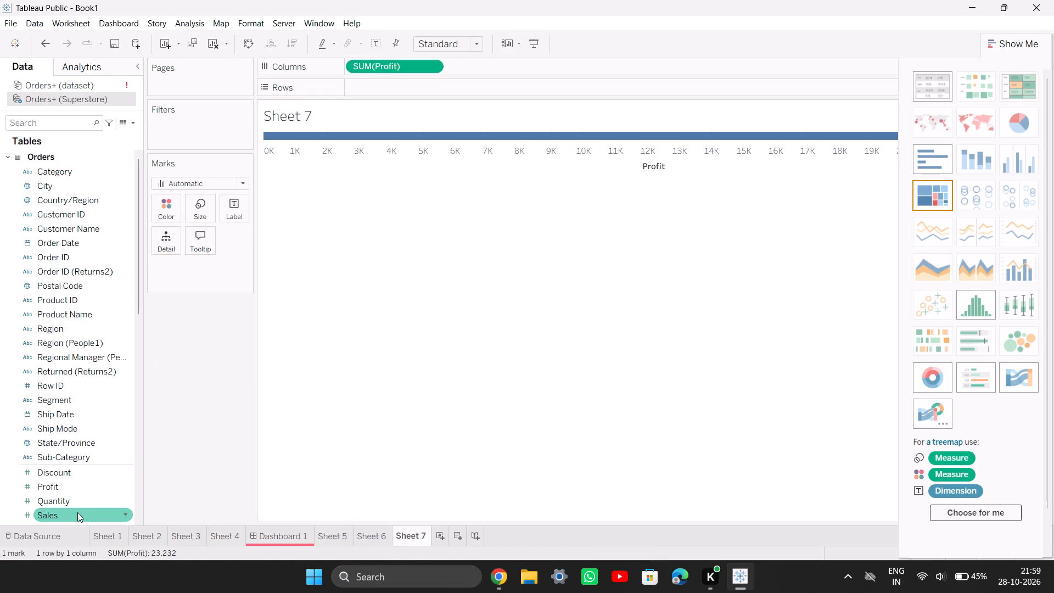
{"action": "left_click_drag", "start_coordinate": [77, 505], "coordinate": [405, 93]}
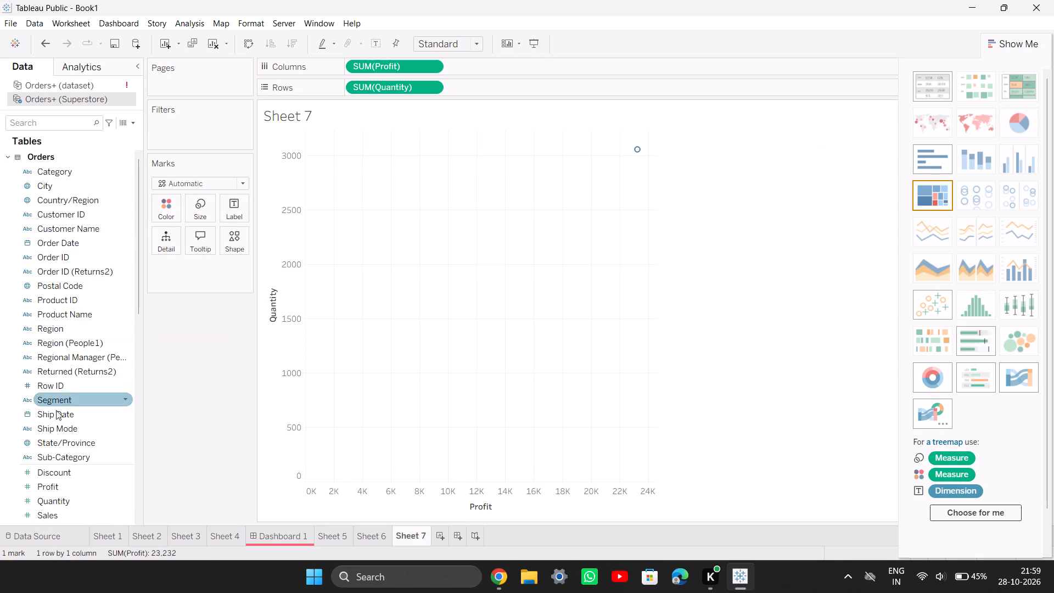
Add Sub-Category to the Detail of Sheet 7's scatter plot marks.
{"action": "left_click_drag", "start_coordinate": [100, 462], "coordinate": [211, 206]}
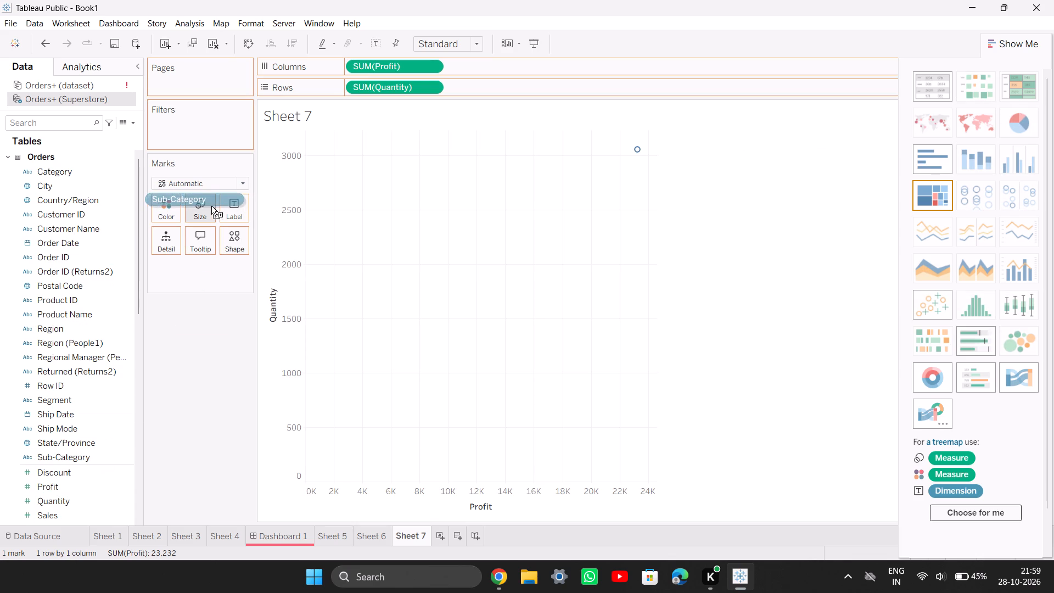
{"action": "left_click_drag", "start_coordinate": [211, 206], "coordinate": [208, 205]}
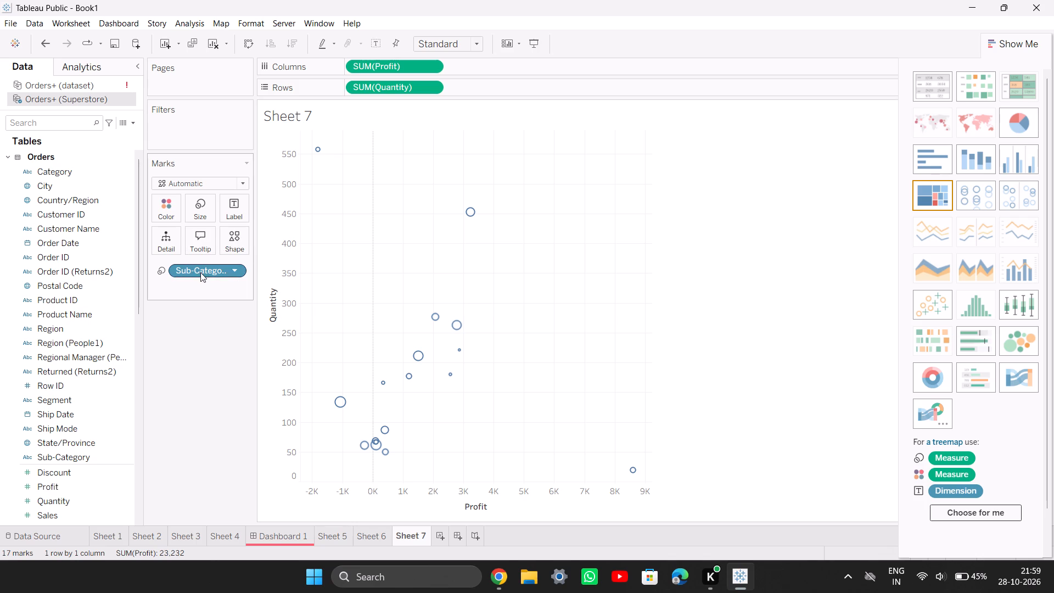
{"action": "left_click_drag", "start_coordinate": [200, 272], "coordinate": [177, 240]}
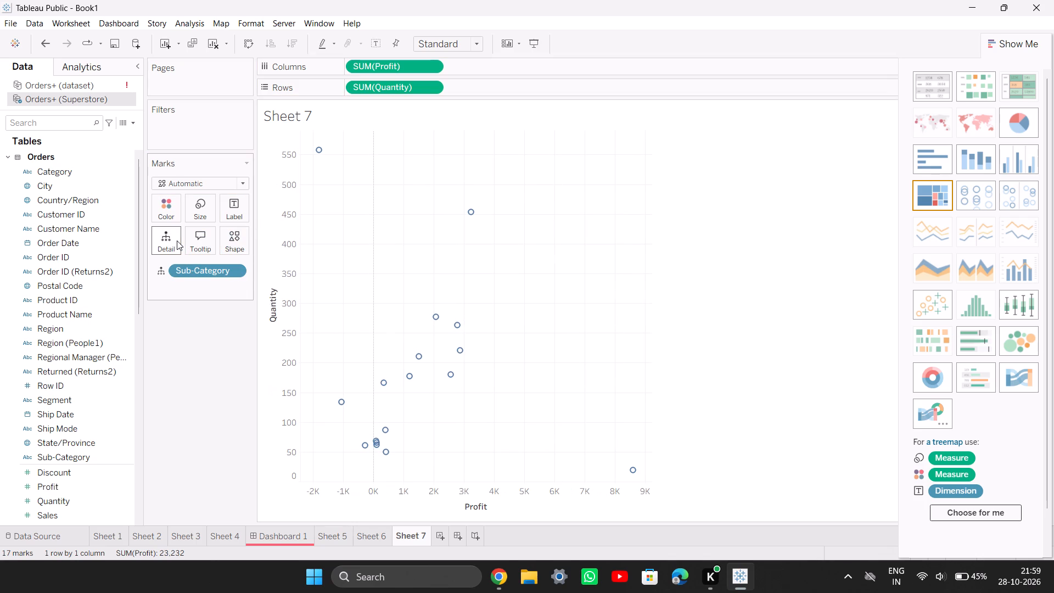
Compare Sheet 7's field placement with section 3.C's scatter plot steps in the Chrome guide.
{"action": "left_click", "coordinate": [501, 574]}
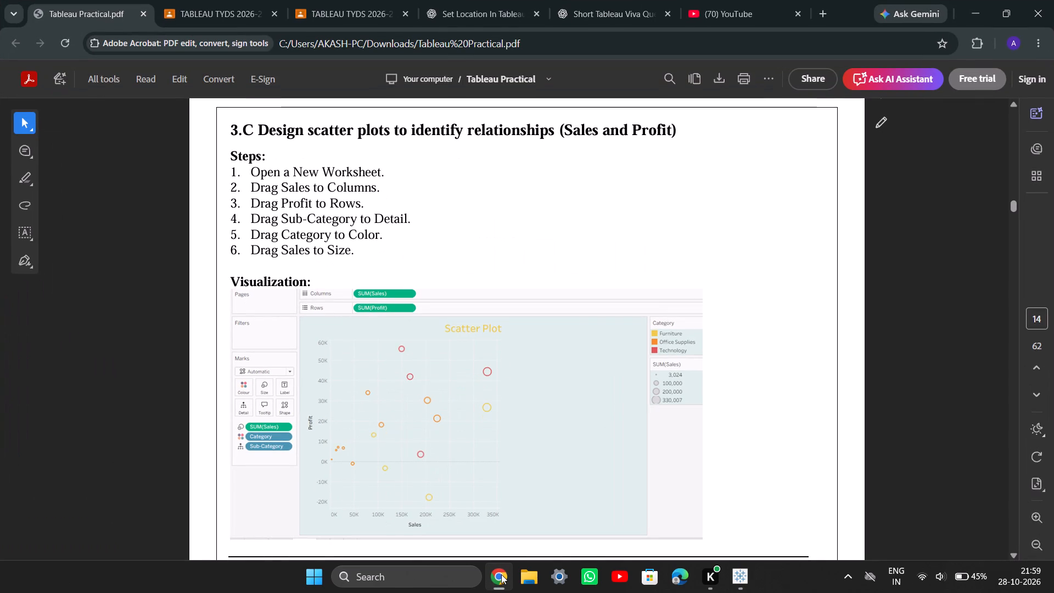
{"action": "left_click", "coordinate": [501, 574]}
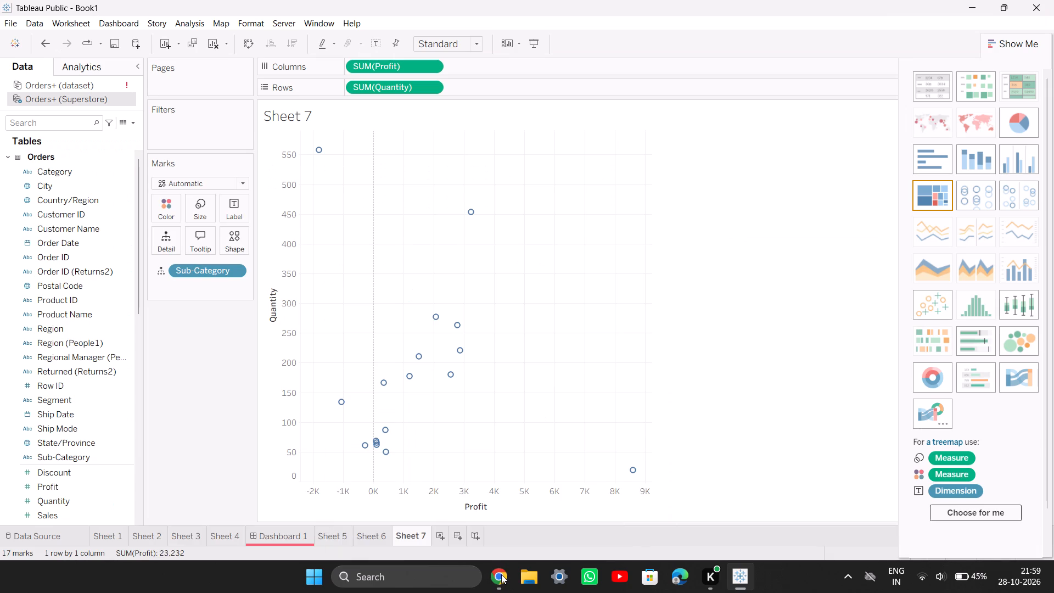
{"action": "left_click", "coordinate": [501, 574]}
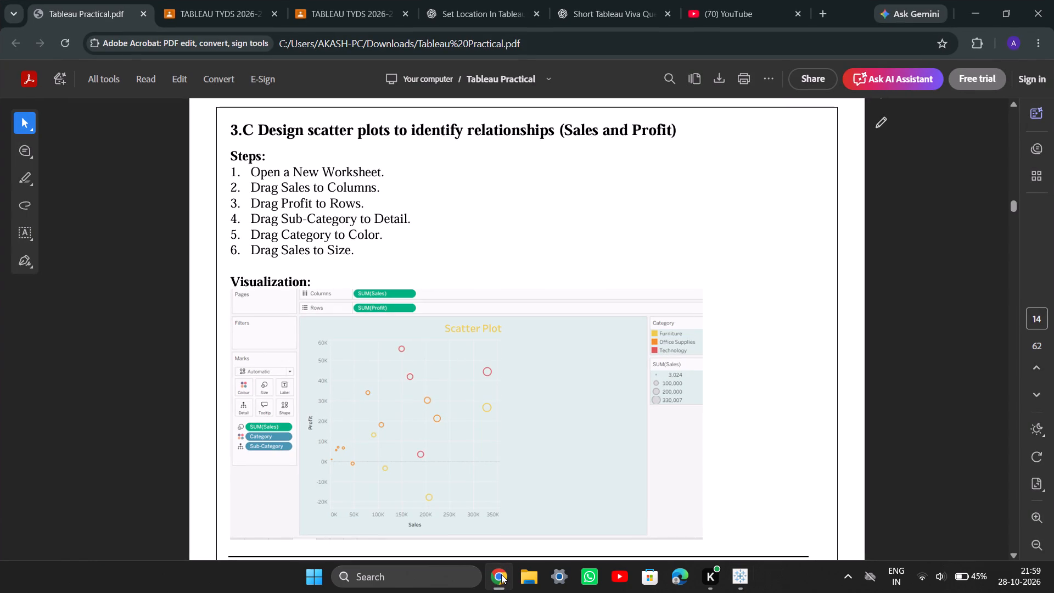
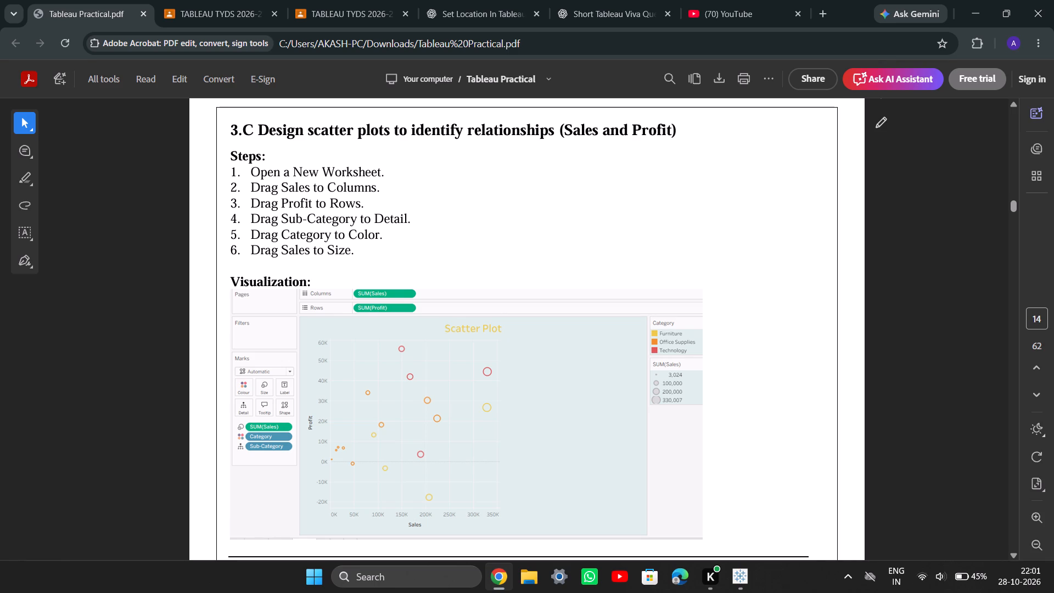
Return to Tableau Public and add Sales to the Size of Sheet 7's scatter plot marks, aggregated as Sum.
{"action": "left_click", "coordinate": [501, 566]}
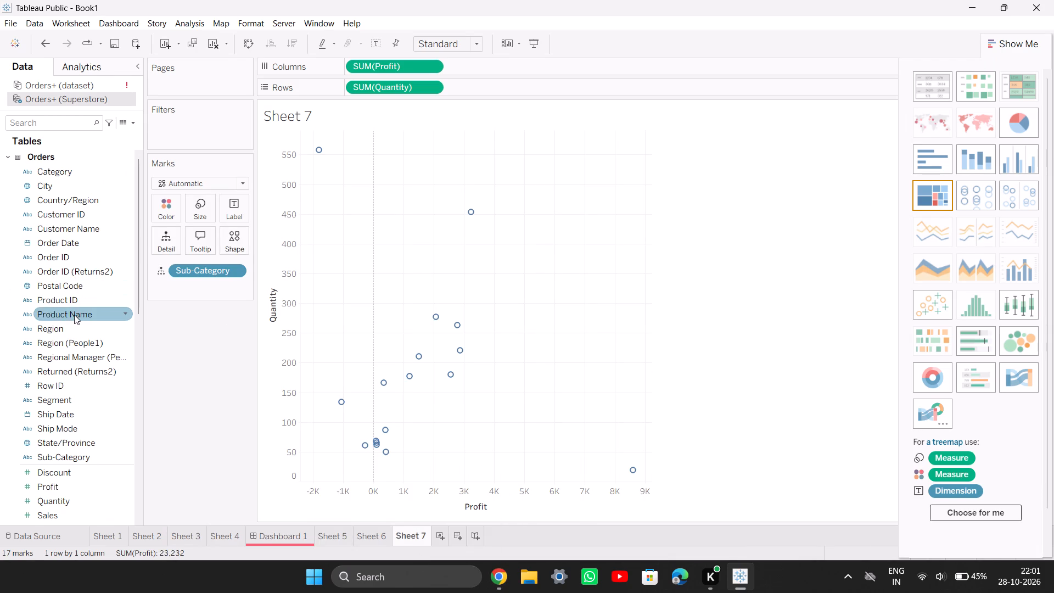
{"action": "right_click_drag", "start_coordinate": [44, 513], "coordinate": [190, 204]}
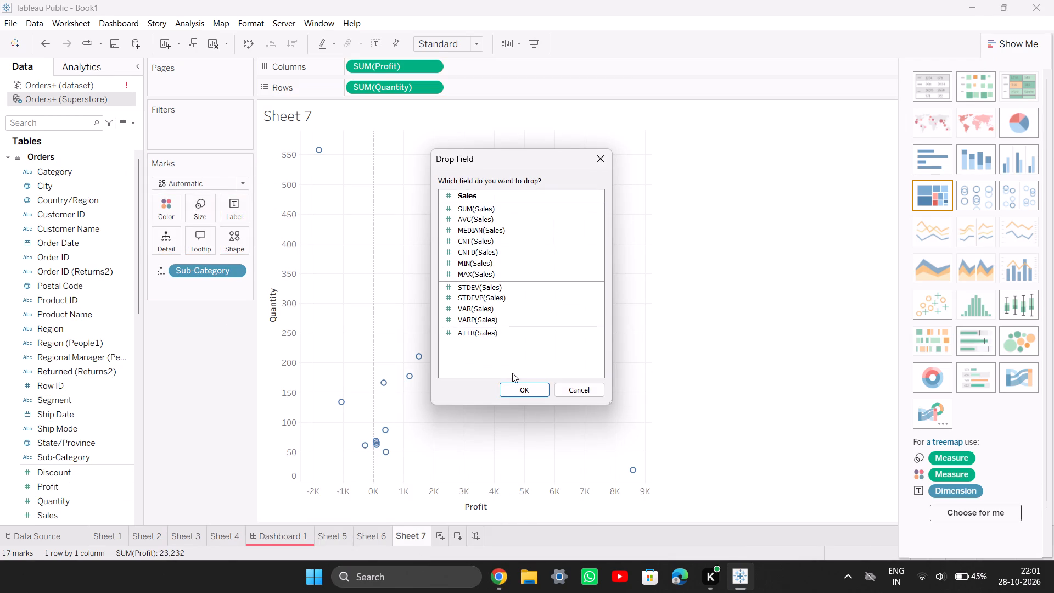
{"action": "left_click", "coordinate": [523, 394]}
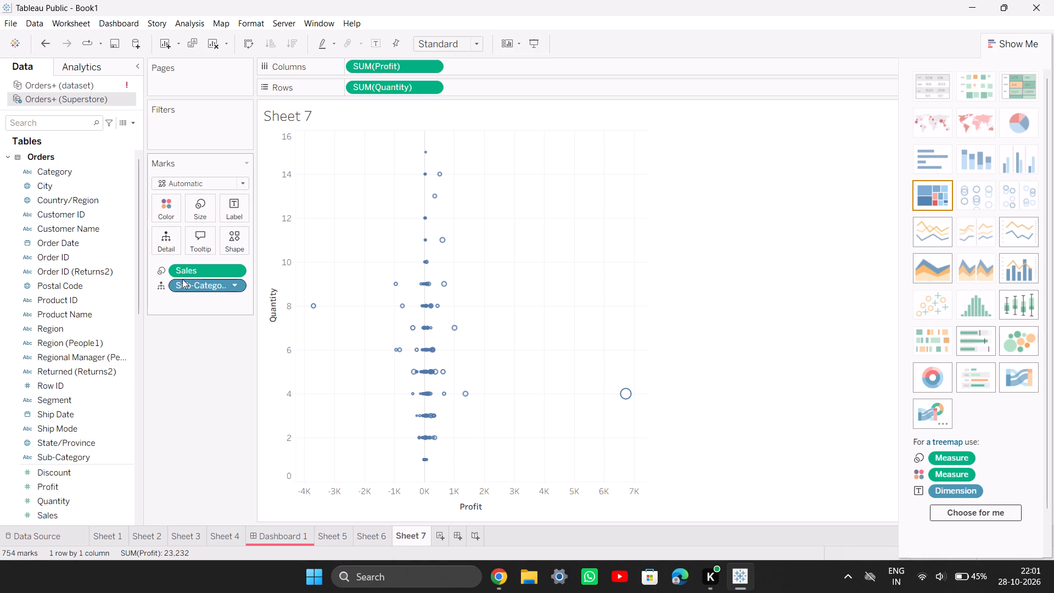
{"action": "right_click", "coordinate": [198, 261]}
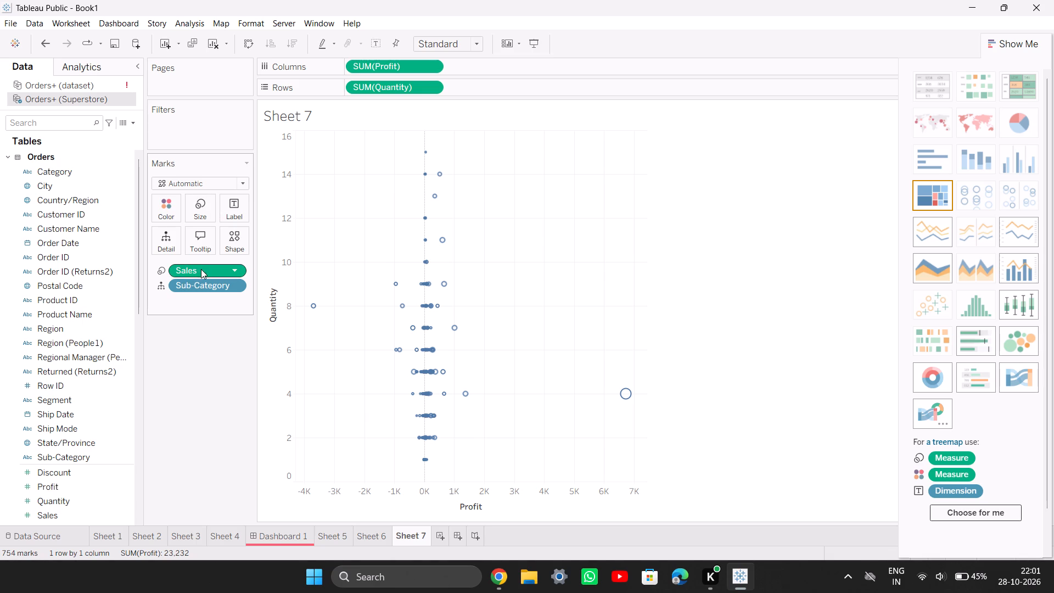
{"action": "left_click", "coordinate": [201, 269]}
{"action": "right_click", "coordinate": [242, 272]}
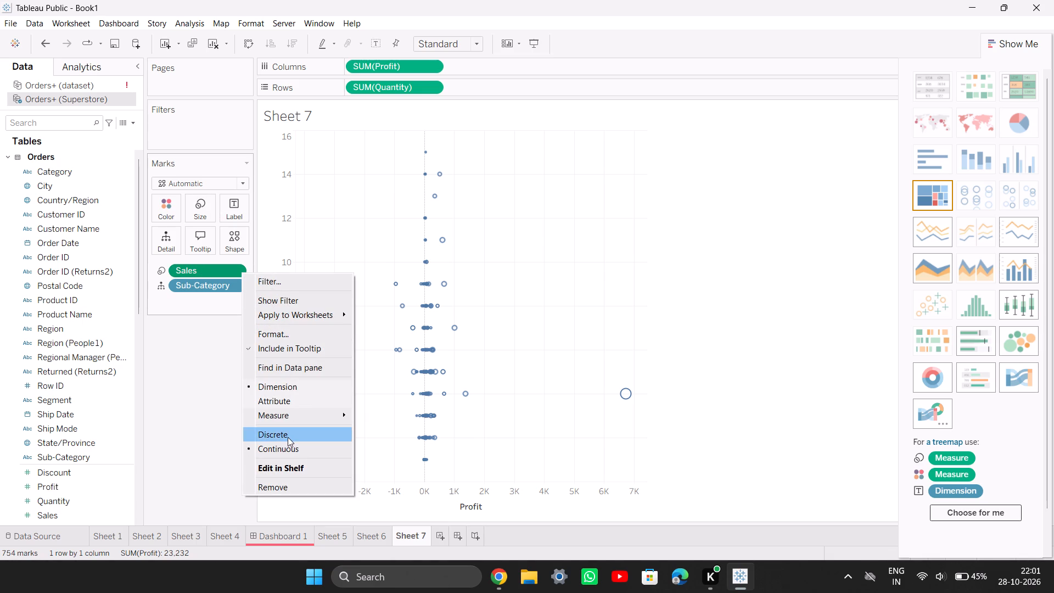
{"action": "left_click", "coordinate": [301, 417]}
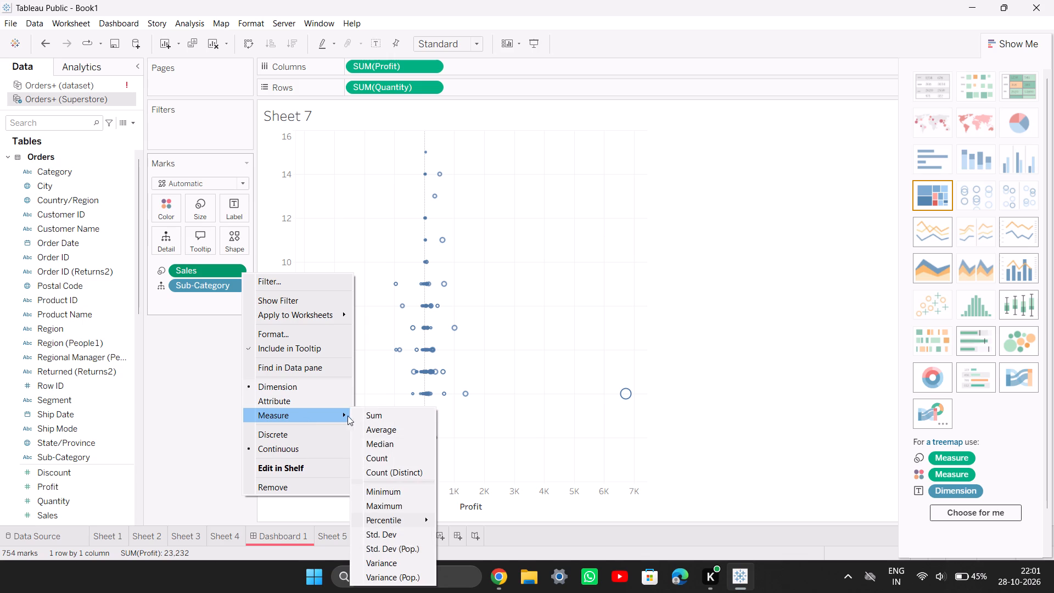
{"action": "left_click", "coordinate": [370, 412]}
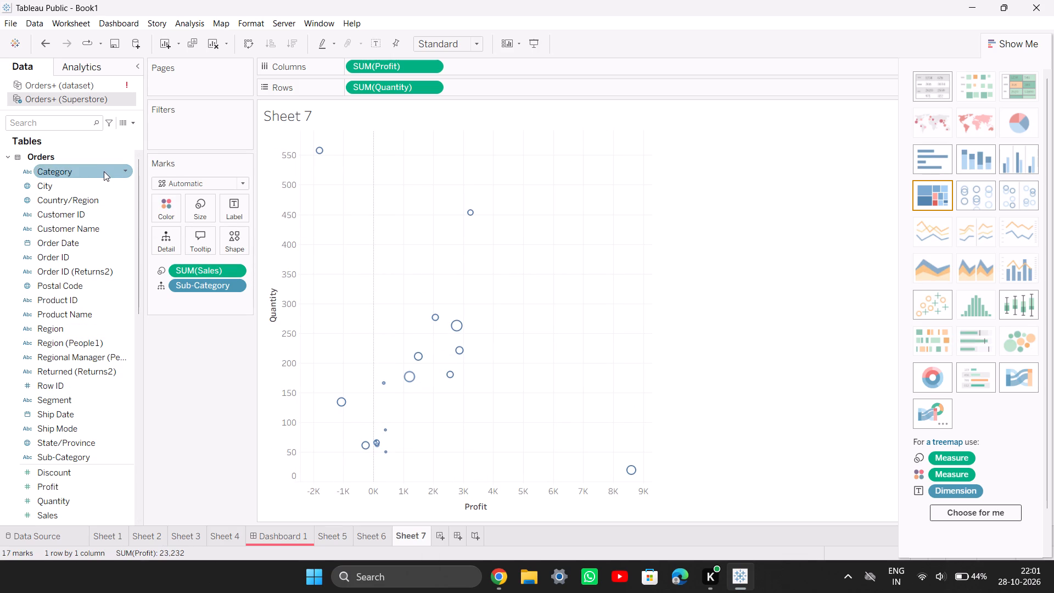
Add Category to the Label of Sheet 7's scatter plot marks.
{"action": "left_click_drag", "start_coordinate": [104, 171], "coordinate": [240, 206]}
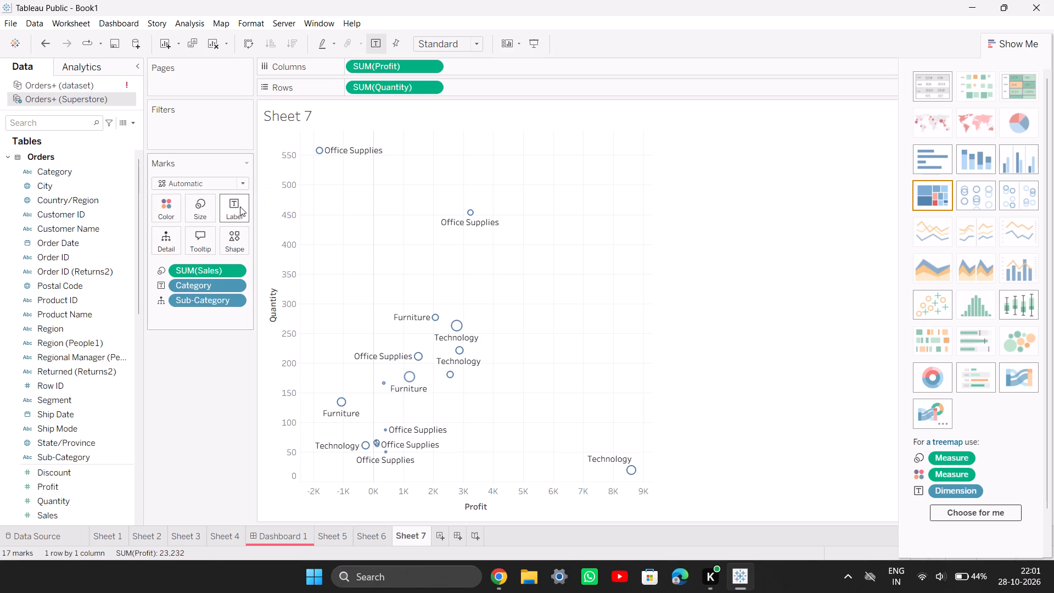
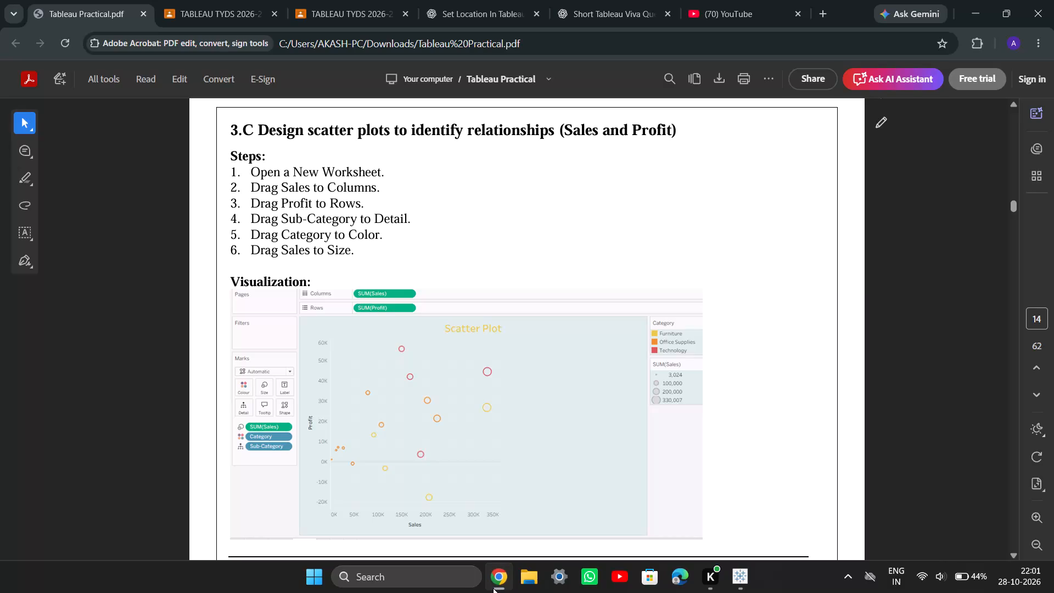
Switch back to Tableau Public and move Category from Label to Color on Sheet 7's scatter plot marks.
{"action": "left_click", "coordinate": [493, 588]}
{"action": "left_click", "coordinate": [493, 588]}
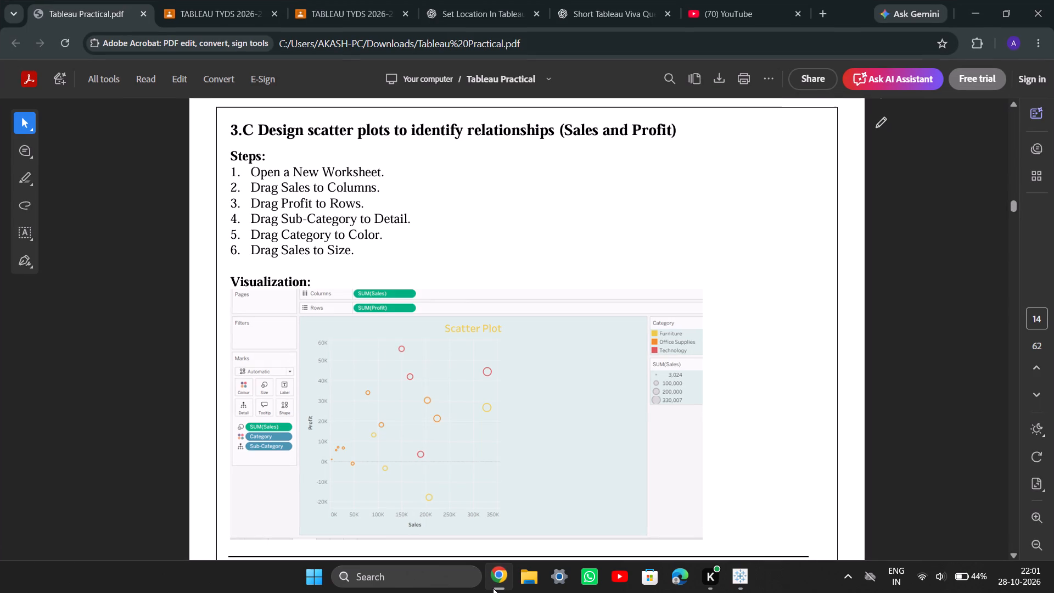
{"action": "left_click", "coordinate": [493, 588]}
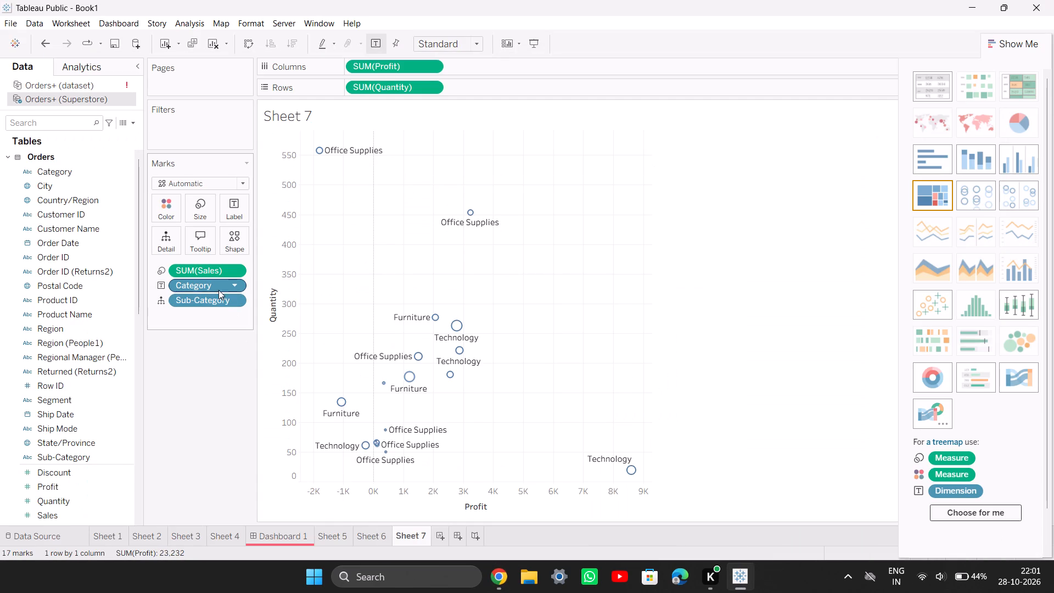
{"action": "left_click_drag", "start_coordinate": [217, 282], "coordinate": [169, 215]}
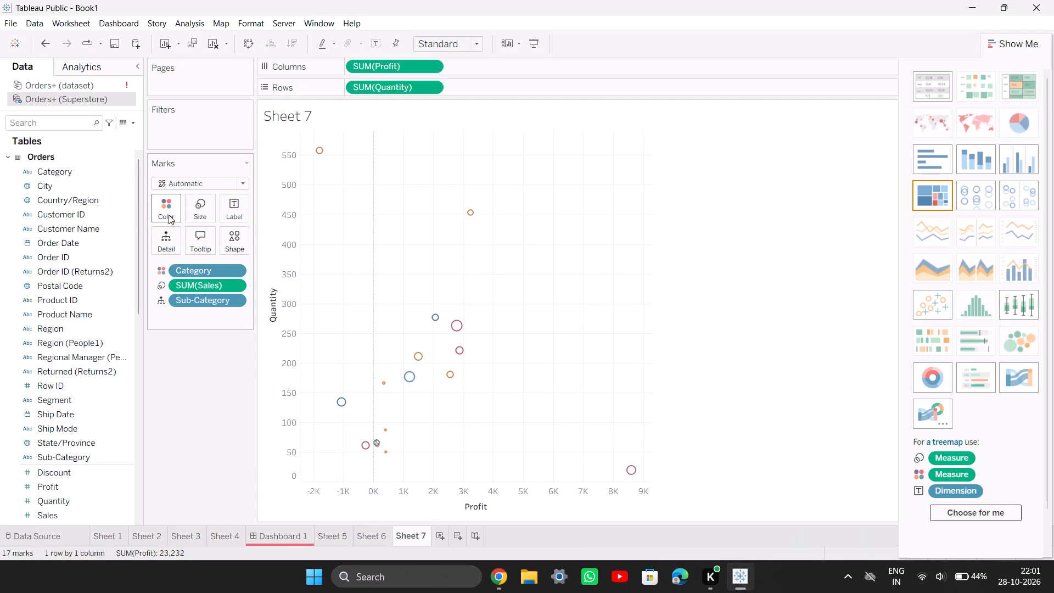
Consult the practical guide up to section 3.D on dual-axis and combination charts, and add a new worksheet in Tableau Public.
{"action": "left_click", "coordinate": [501, 579]}
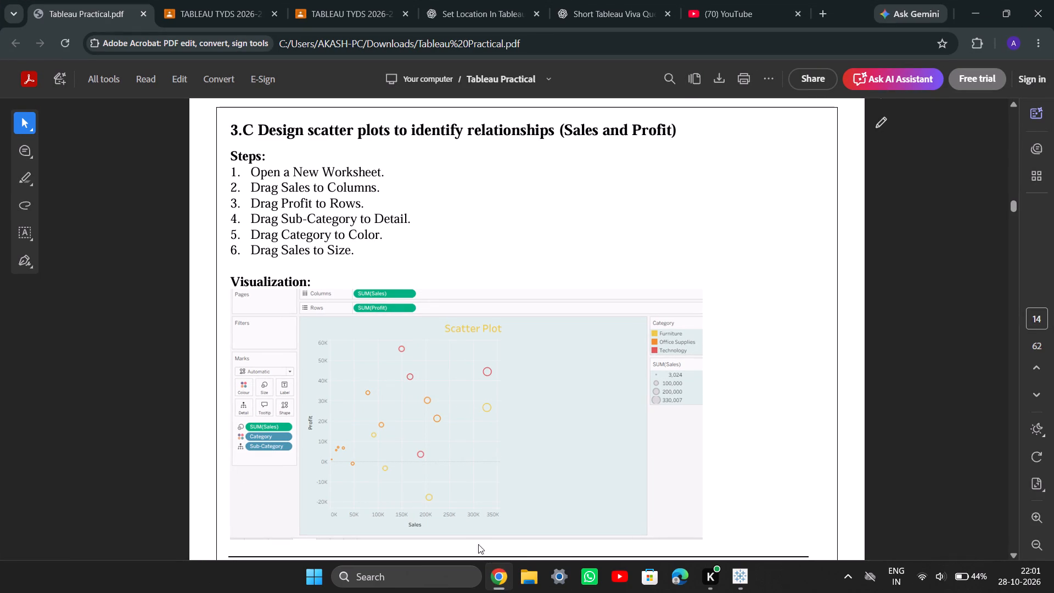
{"action": "left_click", "coordinate": [502, 578]}
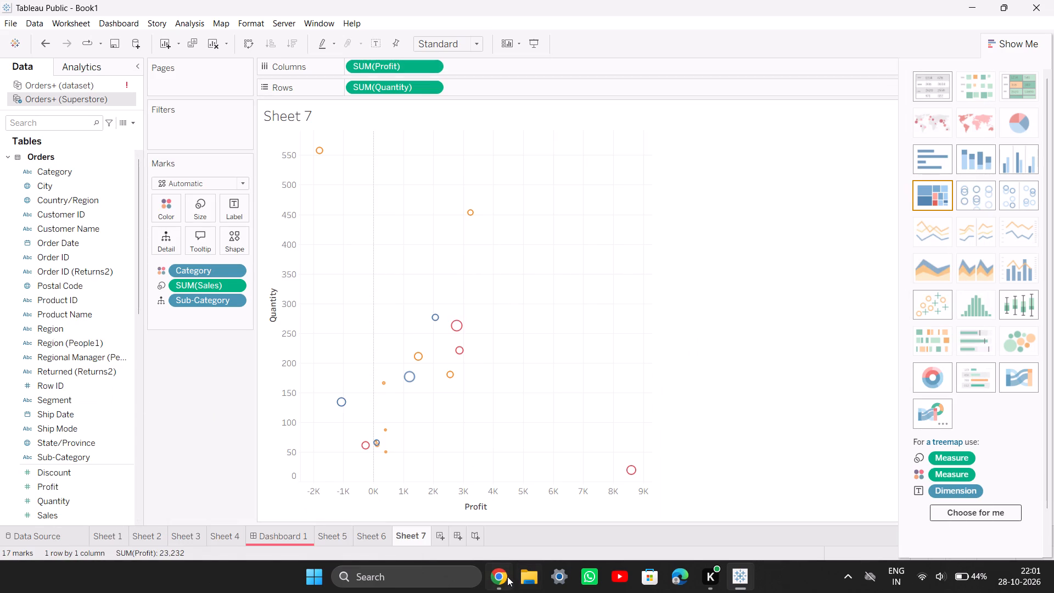
{"action": "left_click", "coordinate": [506, 578]}
{"action": "scroll", "coordinate": [511, 403], "scroll_direction": "down", "scroll_amount": 4}
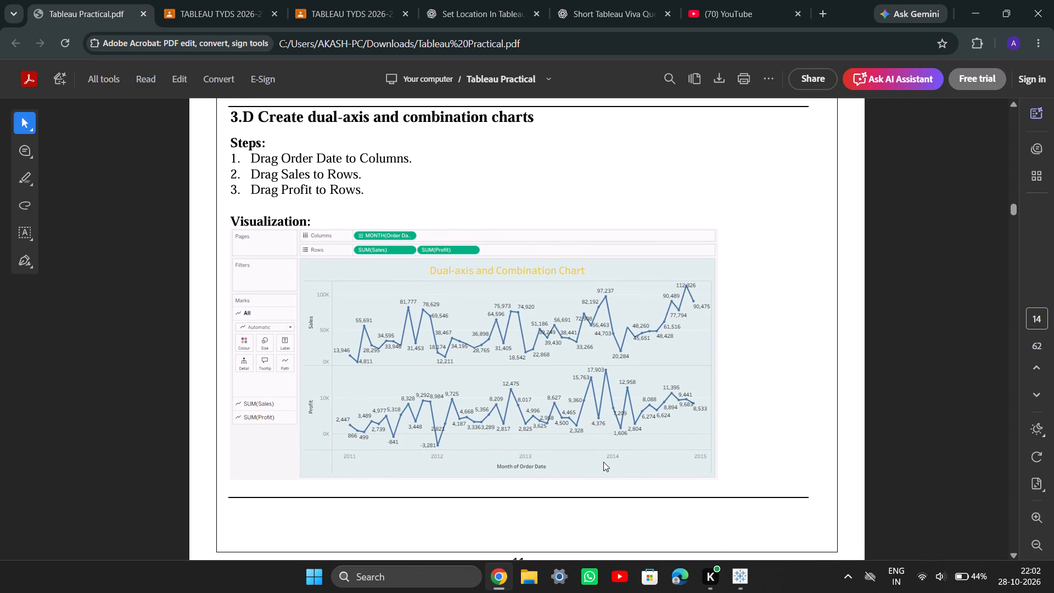
{"action": "left_click", "coordinate": [732, 578]}
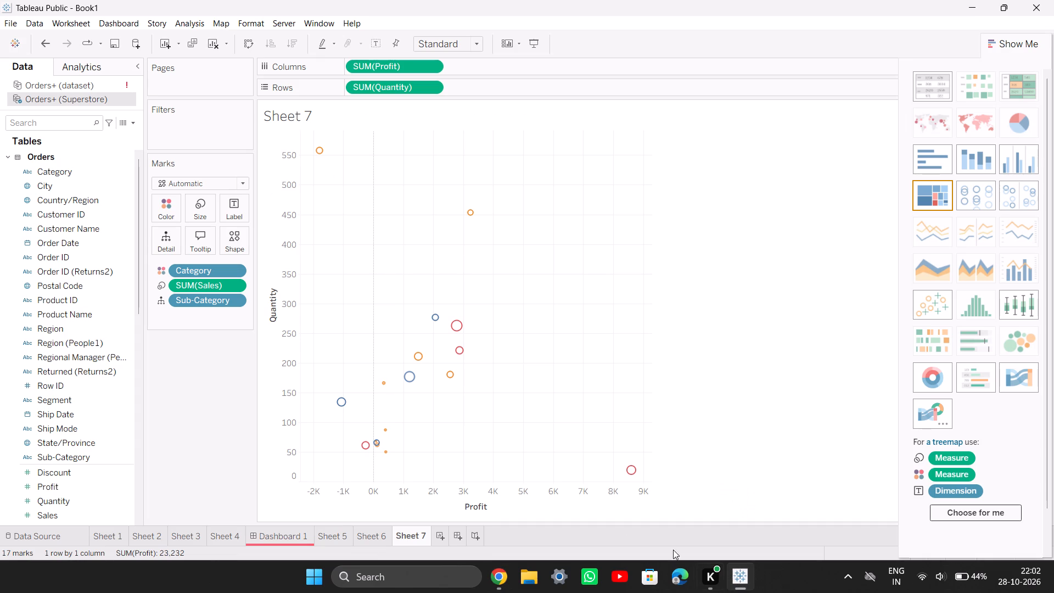
{"action": "left_click", "coordinate": [444, 537]}
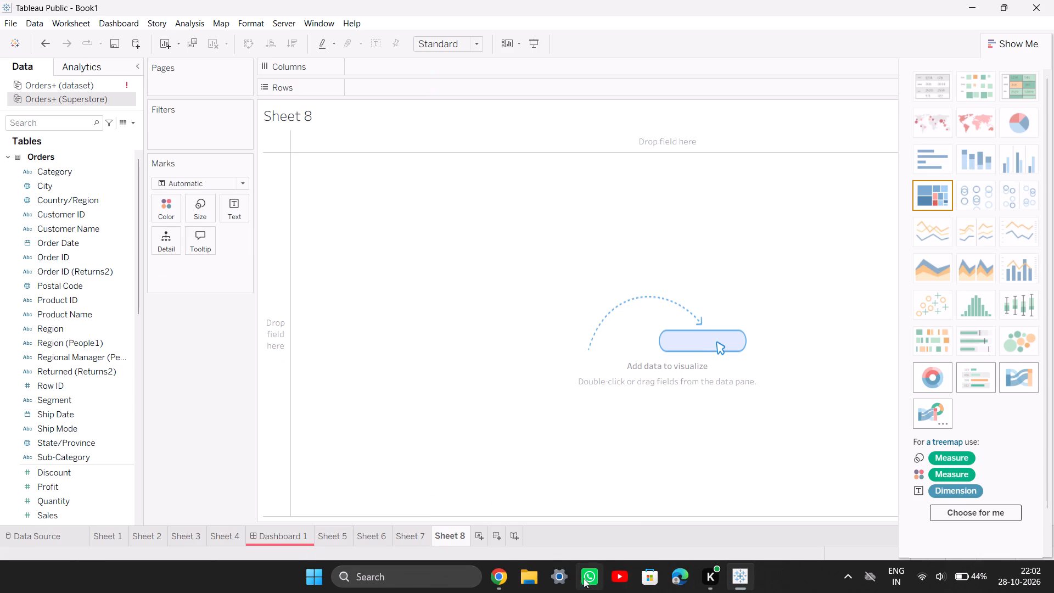
Recheck section 3.D in the guide and place Order Date on Sheet 8's Columns as the discrete MONTH date part.
{"action": "left_click", "coordinate": [508, 579]}
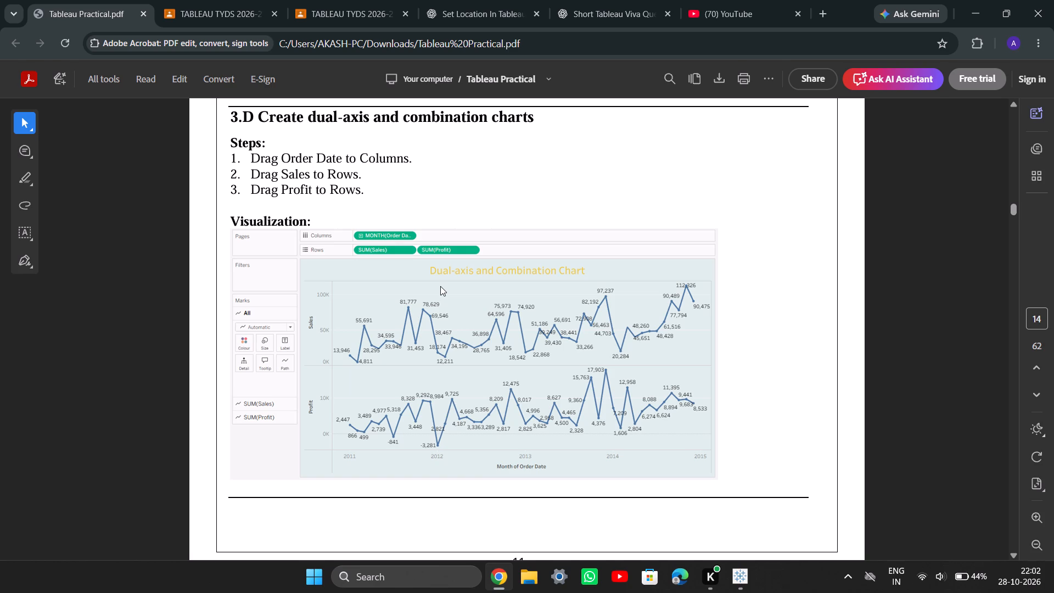
{"action": "left_click", "coordinate": [500, 573]}
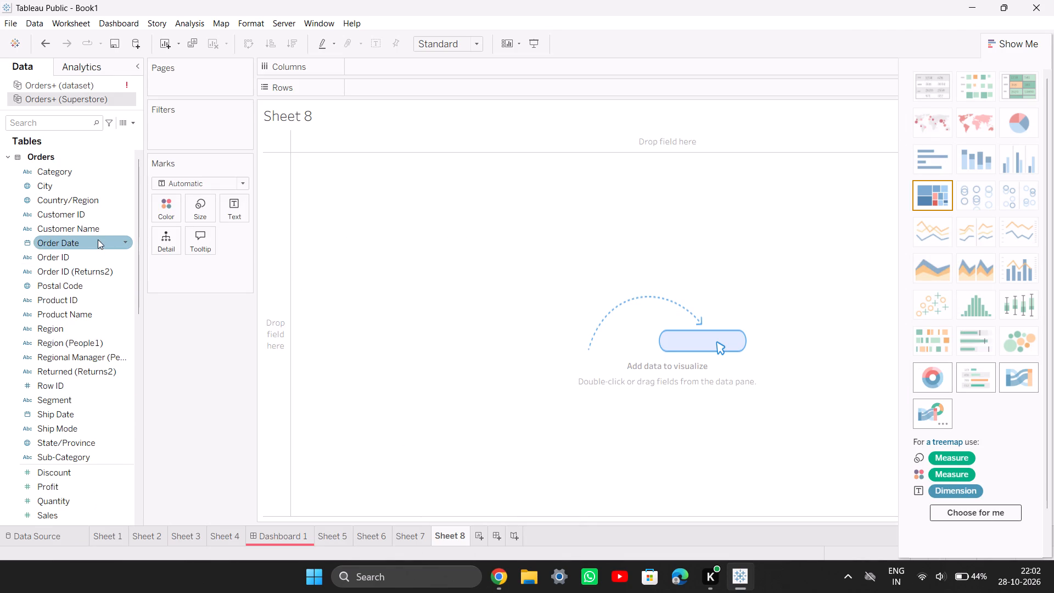
{"action": "right_click_drag", "start_coordinate": [98, 240], "coordinate": [455, 87]}
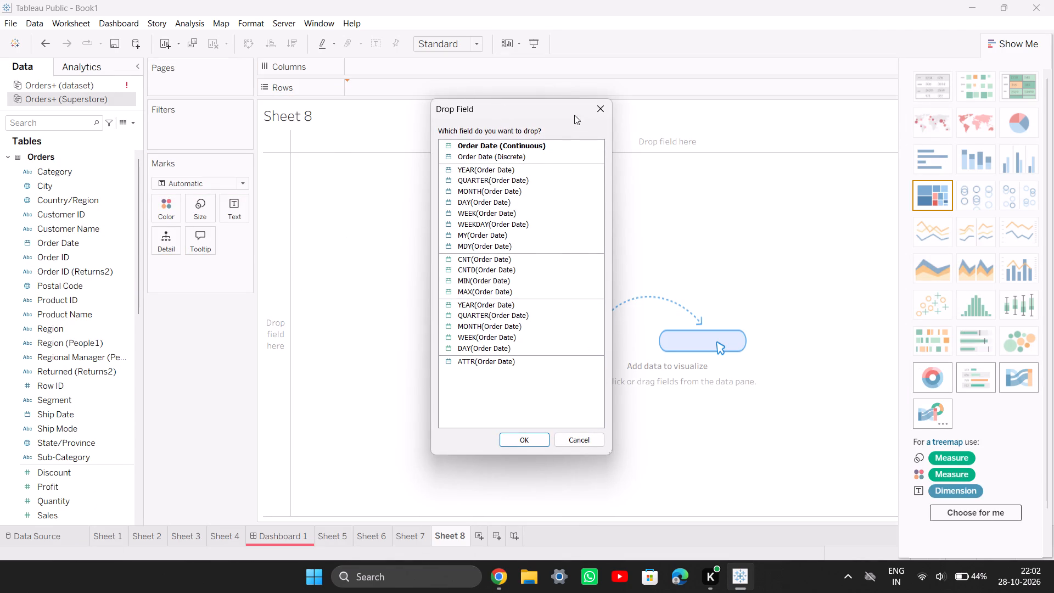
{"action": "left_click", "coordinate": [493, 191]}
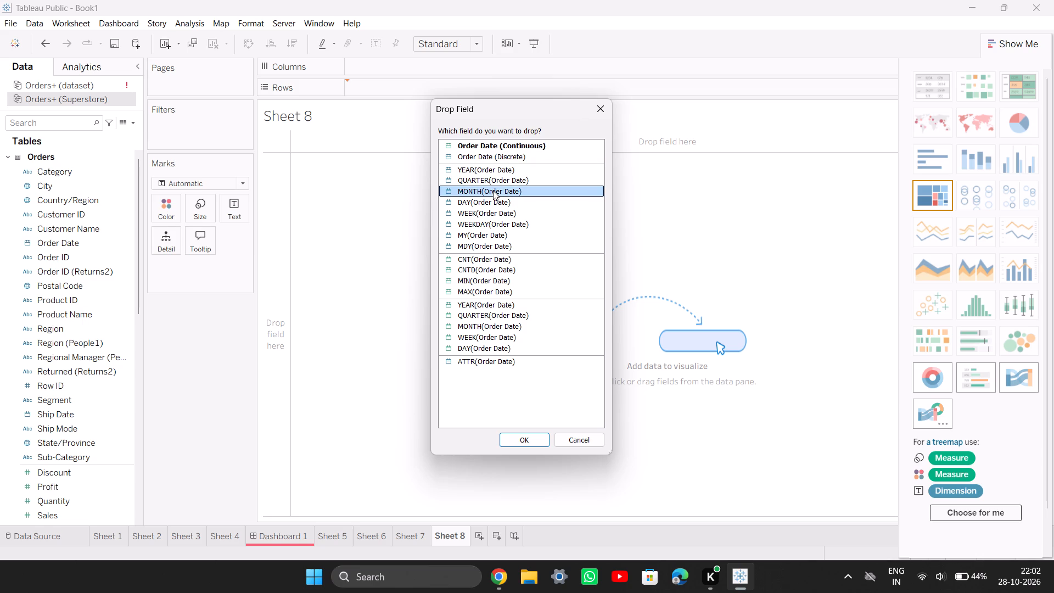
{"action": "left_click", "coordinate": [515, 436]}
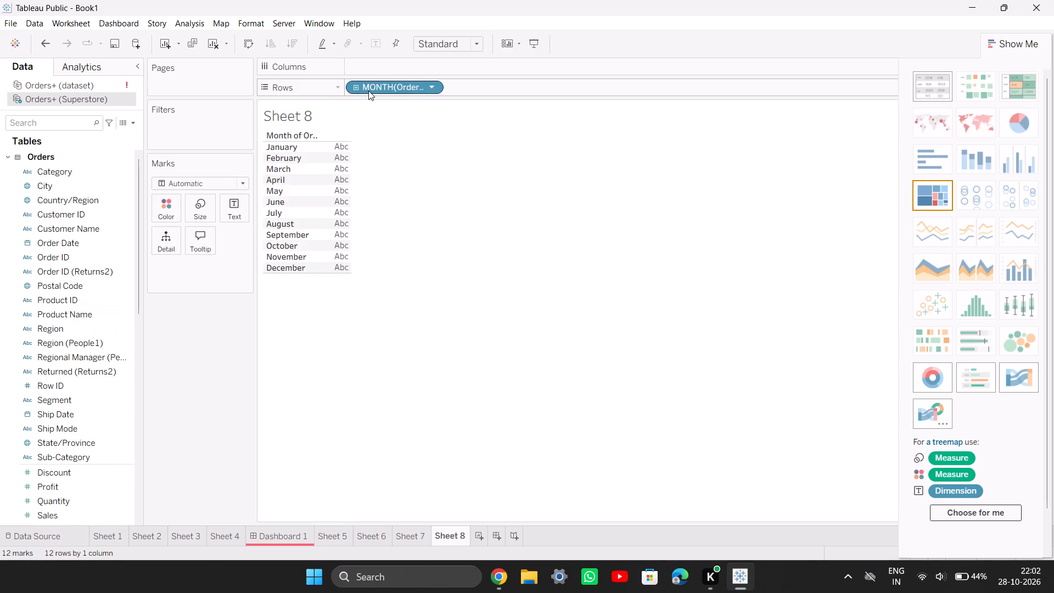
{"action": "left_click_drag", "start_coordinate": [368, 91], "coordinate": [381, 71]}
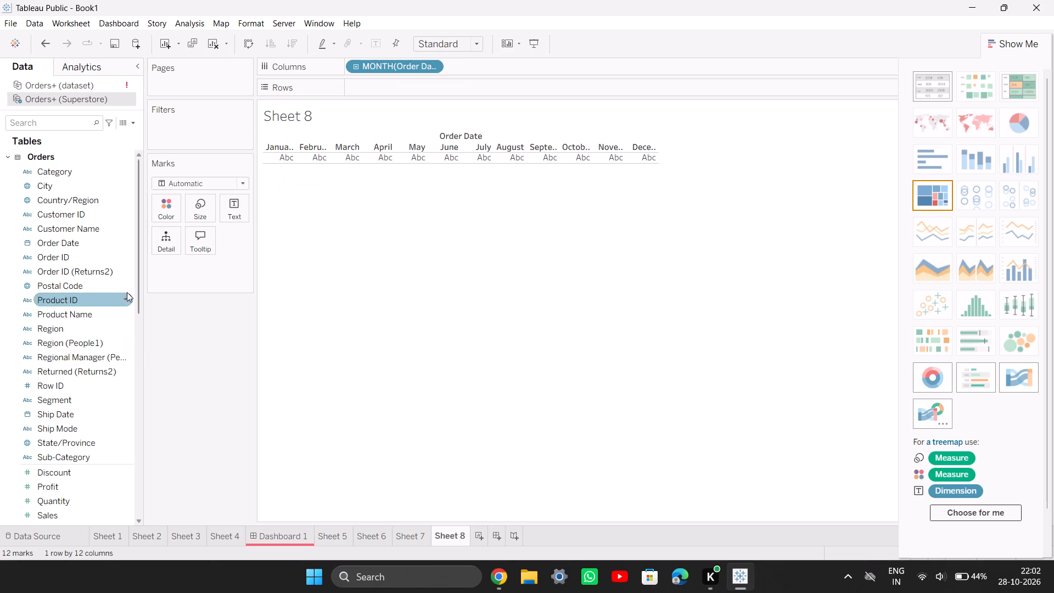
Add Sales and Profit from the Orders table to Sheet 8's Rows, both aggregated as Sum.
{"action": "scroll", "coordinate": [46, 434], "scroll_direction": "down", "scroll_amount": 1}
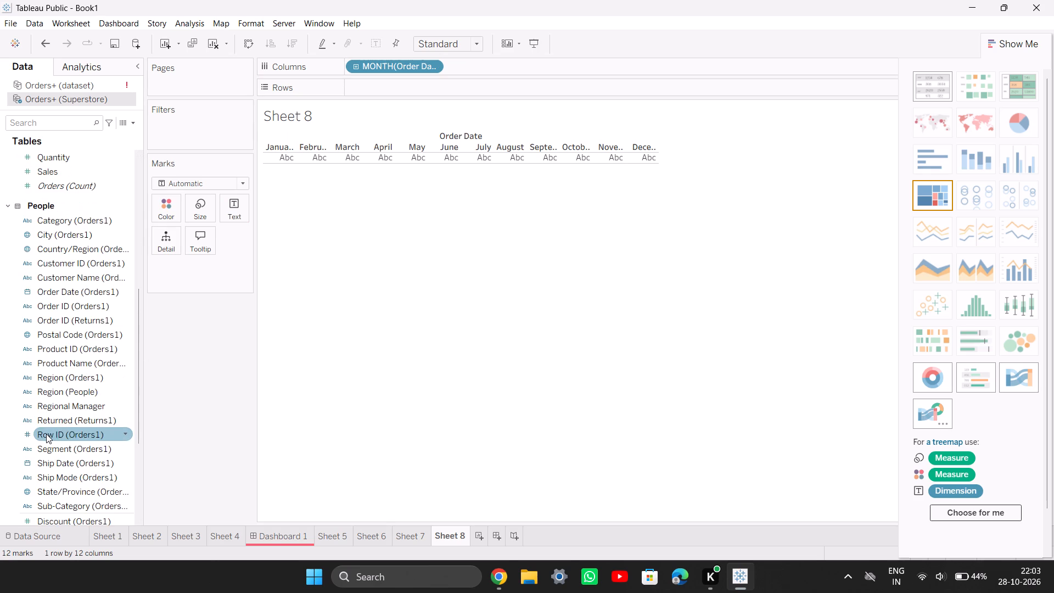
{"action": "scroll", "coordinate": [72, 174], "scroll_direction": "up", "scroll_amount": 1}
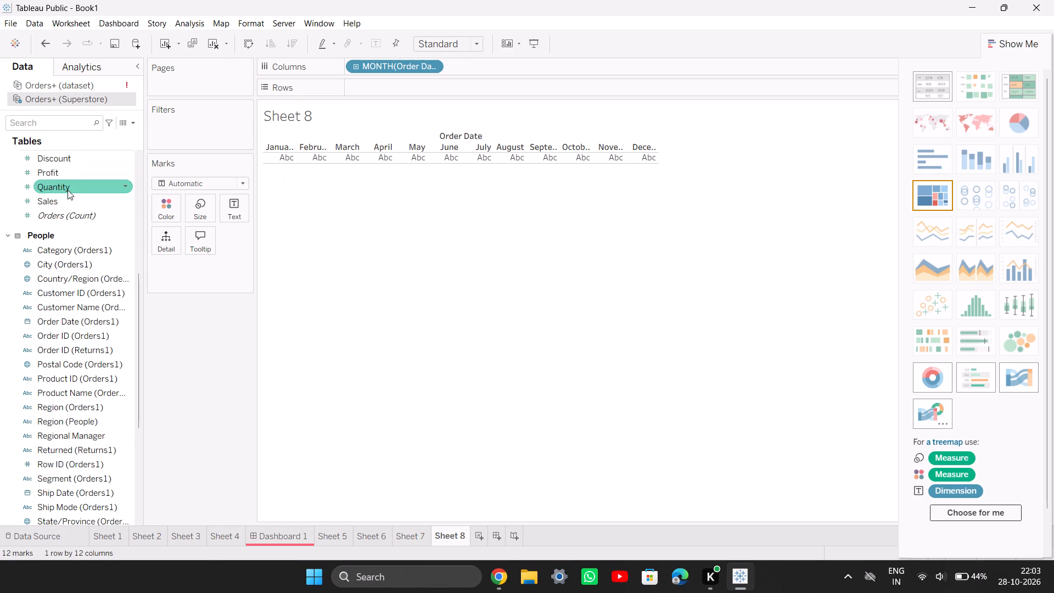
{"action": "left_click_drag", "start_coordinate": [75, 198], "coordinate": [380, 86]}
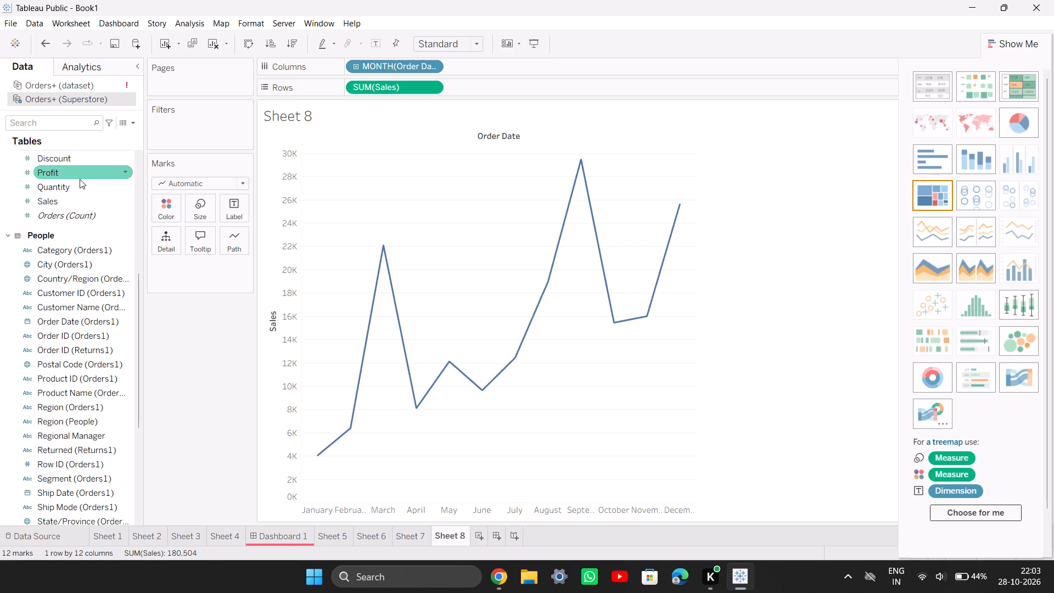
{"action": "right_click_drag", "start_coordinate": [80, 179], "coordinate": [518, 92]}
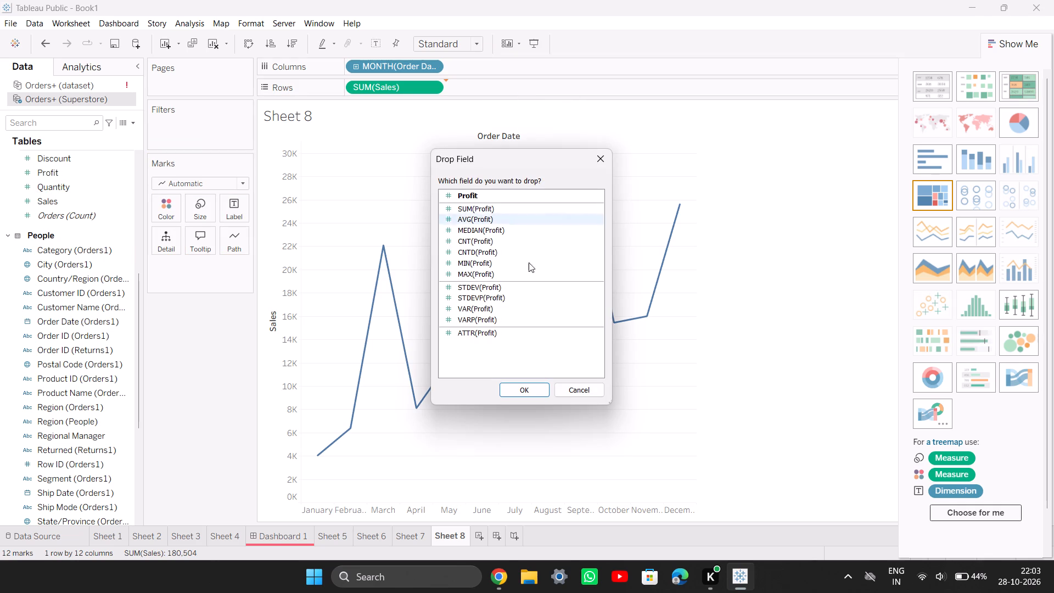
{"action": "left_click", "coordinate": [502, 209]}
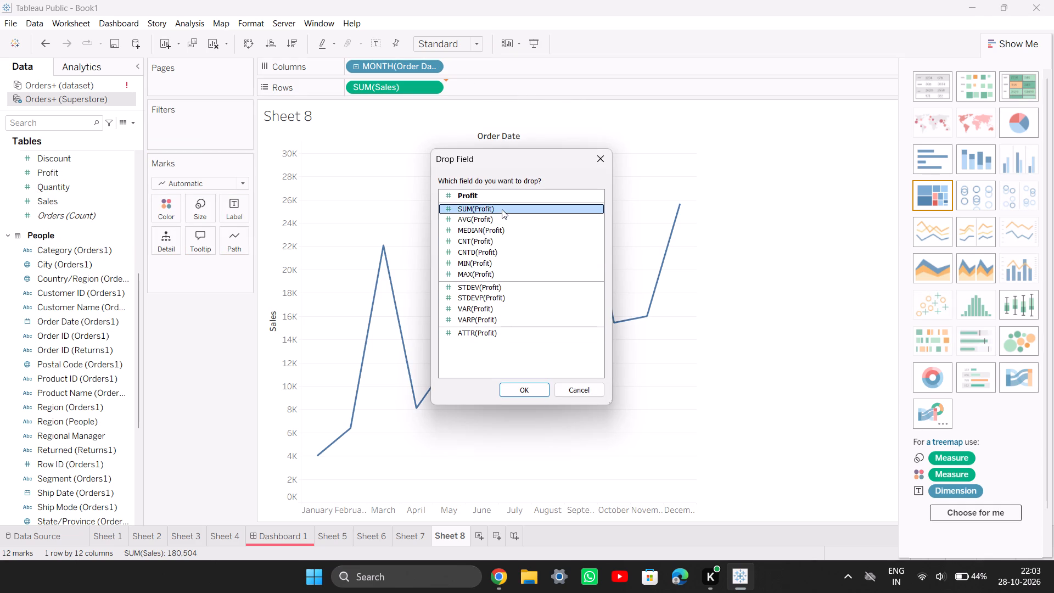
{"action": "left_click", "coordinate": [518, 390]}
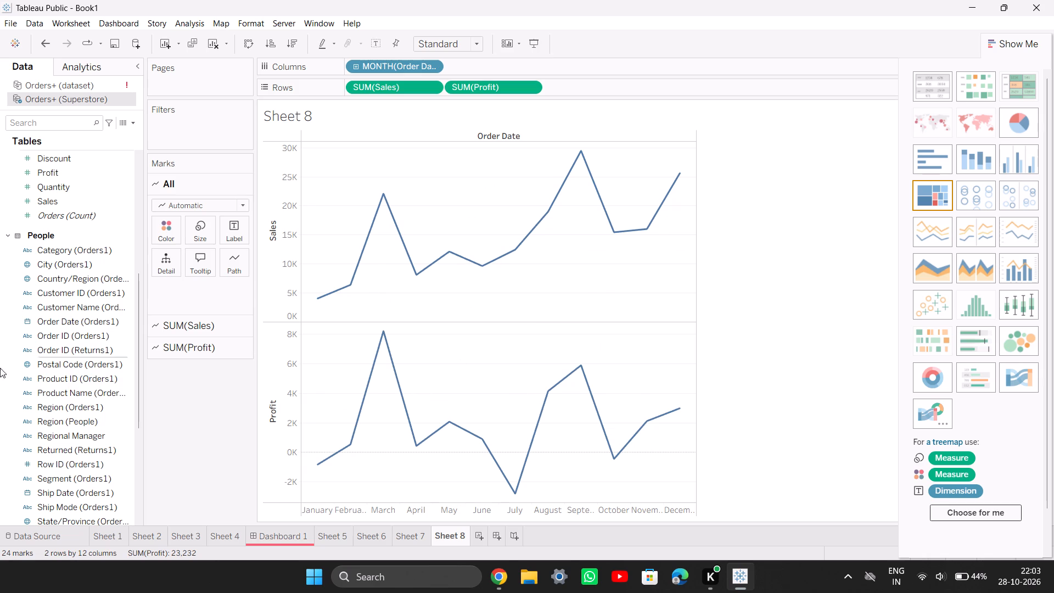
Add Sales, aggregated as Sum, to the Label of all marks on Sheet 8.
{"action": "scroll", "coordinate": [72, 323], "scroll_direction": "down", "scroll_amount": 9}
{"action": "scroll", "coordinate": [72, 323], "scroll_direction": "up", "scroll_amount": 5}
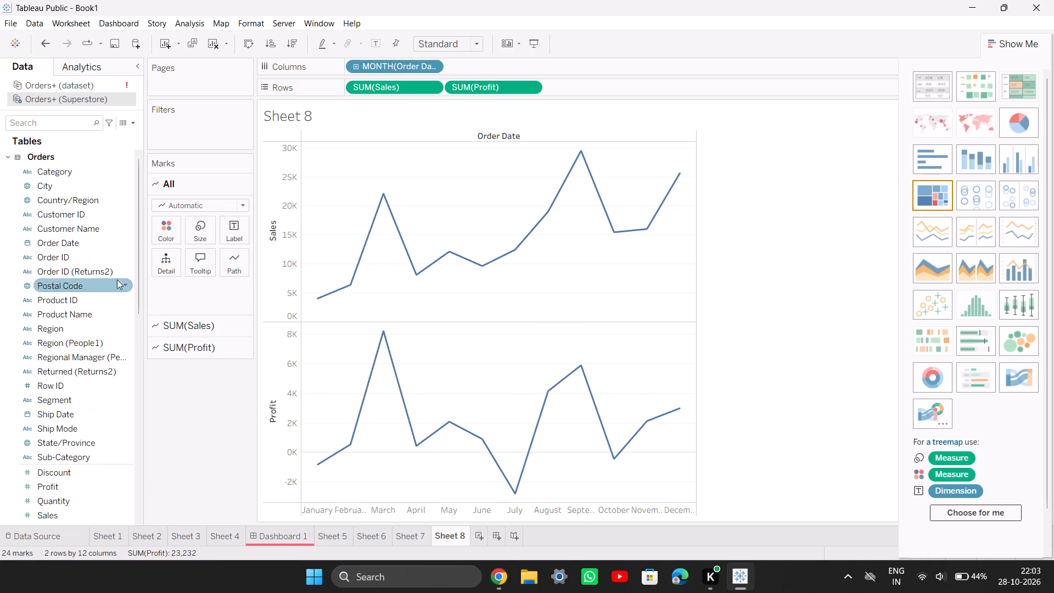
{"action": "right_click_drag", "start_coordinate": [46, 514], "coordinate": [203, 275]}
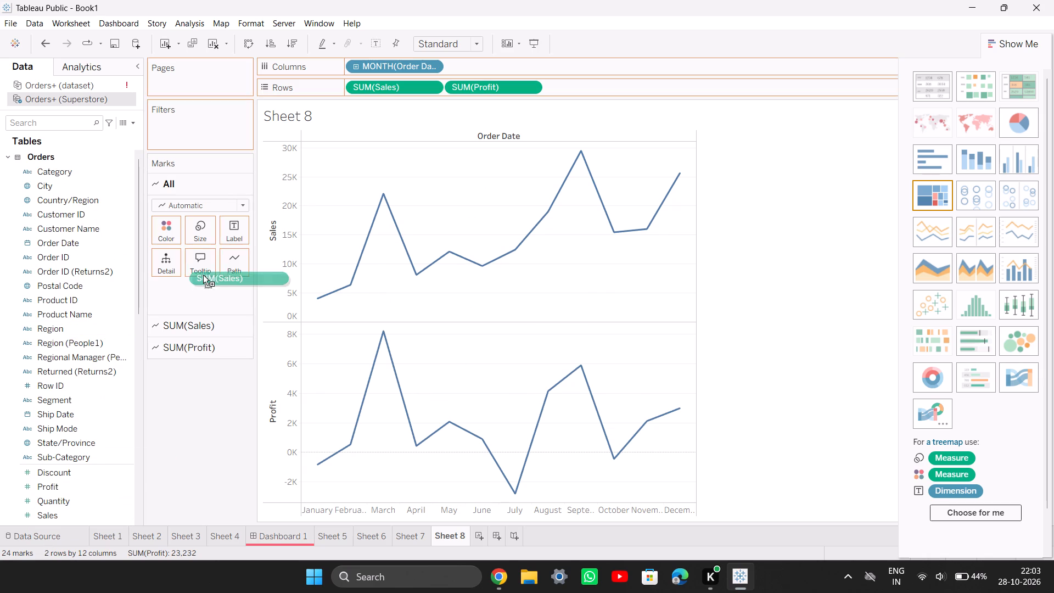
{"action": "right_click_drag", "start_coordinate": [203, 275], "coordinate": [228, 231]}
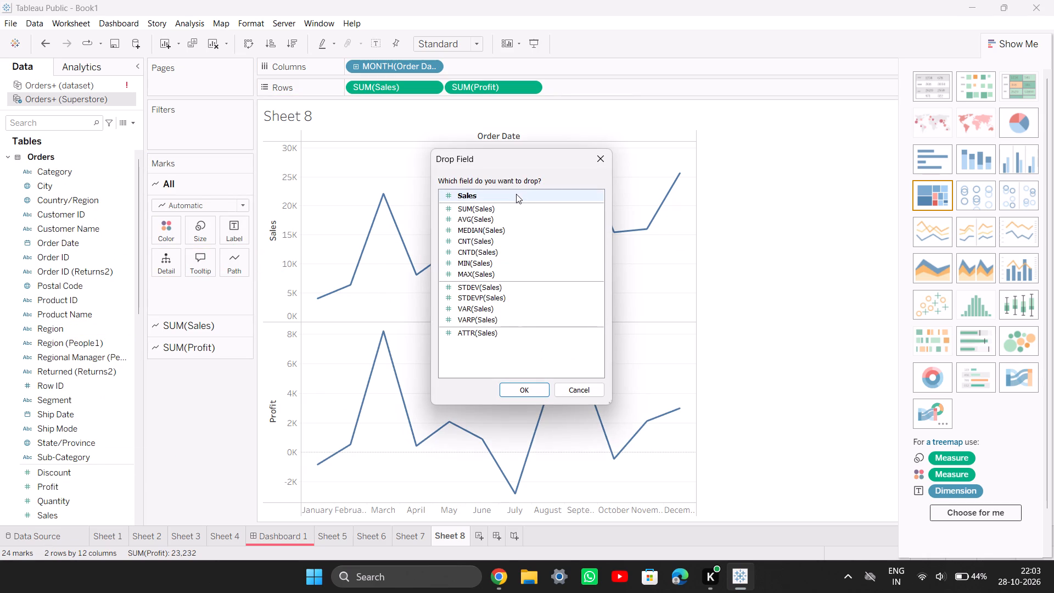
{"action": "left_click", "coordinate": [509, 205]}
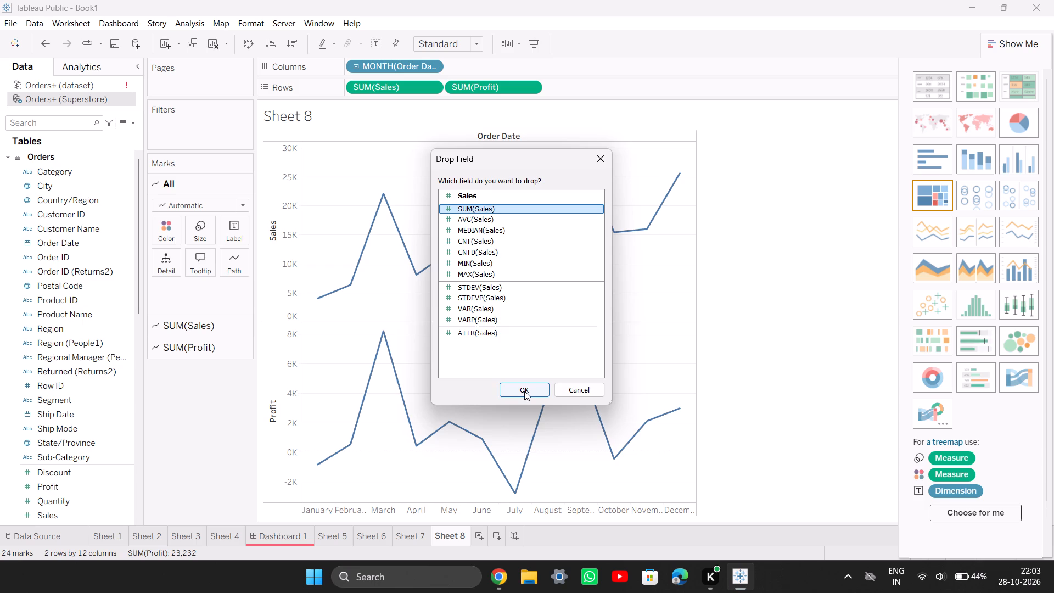
{"action": "left_click", "coordinate": [524, 391]}
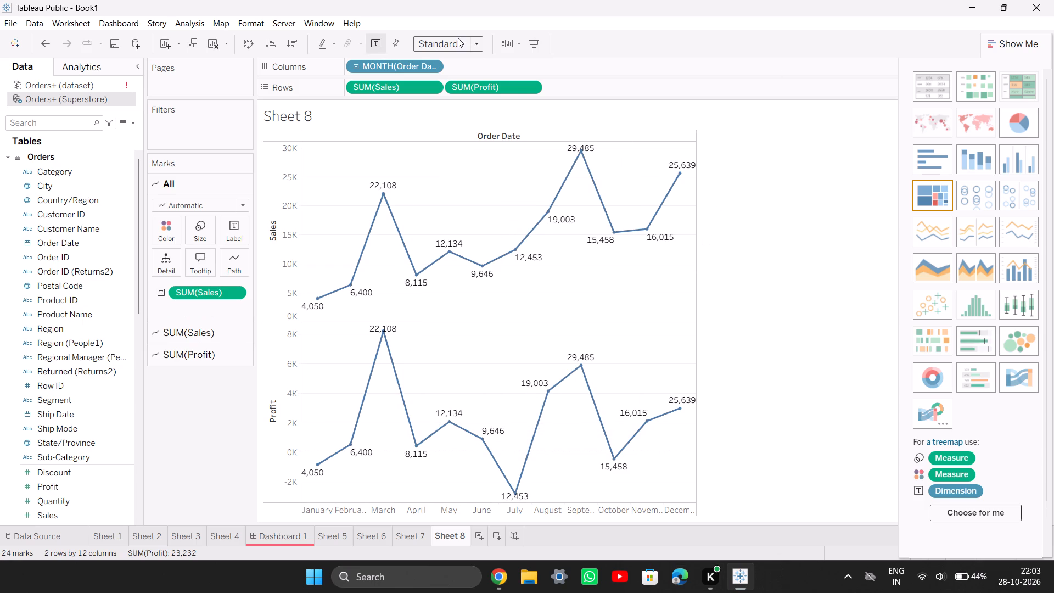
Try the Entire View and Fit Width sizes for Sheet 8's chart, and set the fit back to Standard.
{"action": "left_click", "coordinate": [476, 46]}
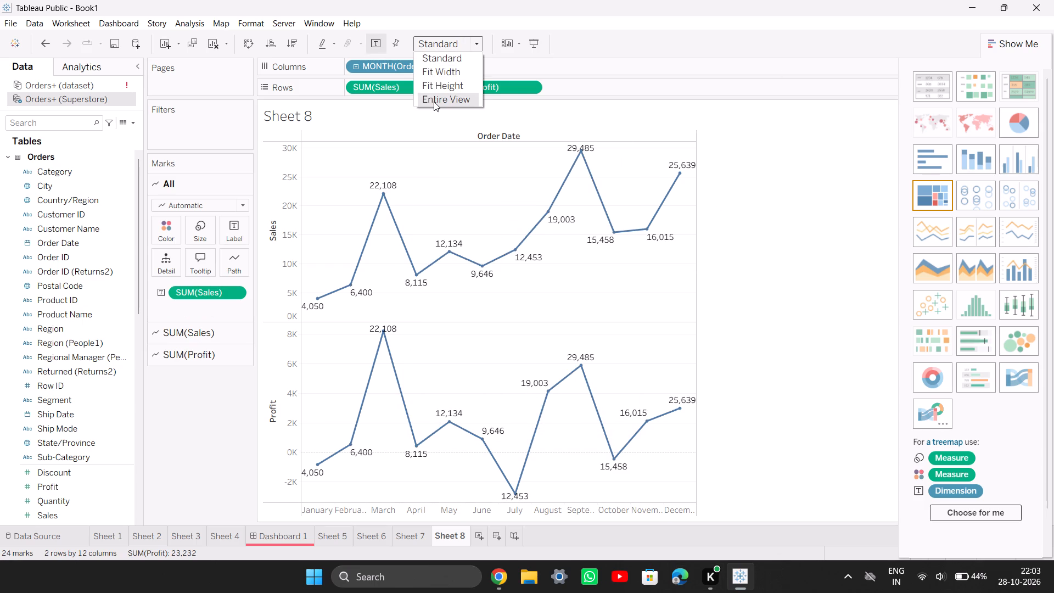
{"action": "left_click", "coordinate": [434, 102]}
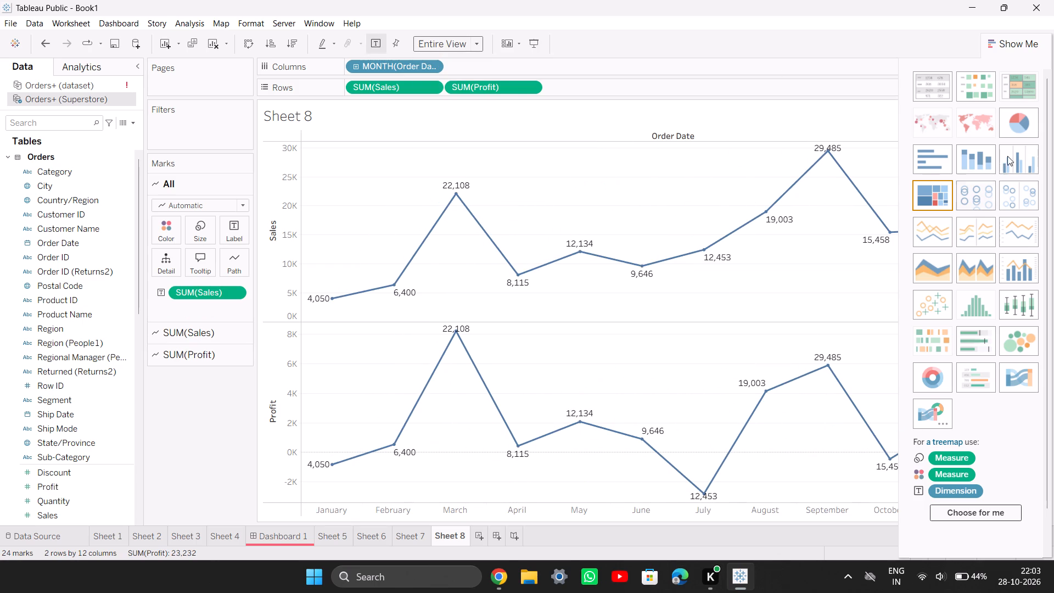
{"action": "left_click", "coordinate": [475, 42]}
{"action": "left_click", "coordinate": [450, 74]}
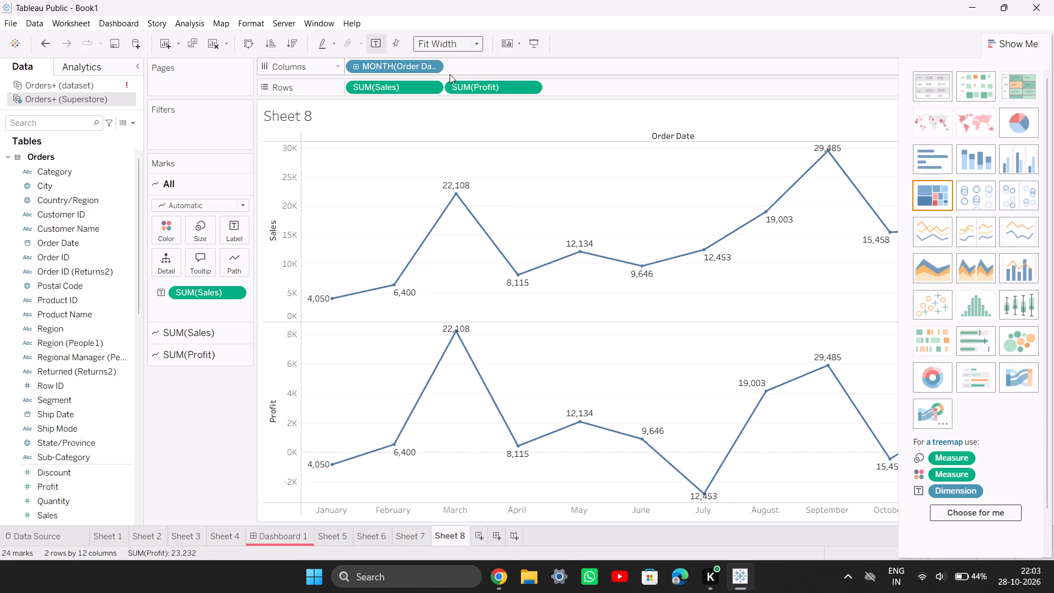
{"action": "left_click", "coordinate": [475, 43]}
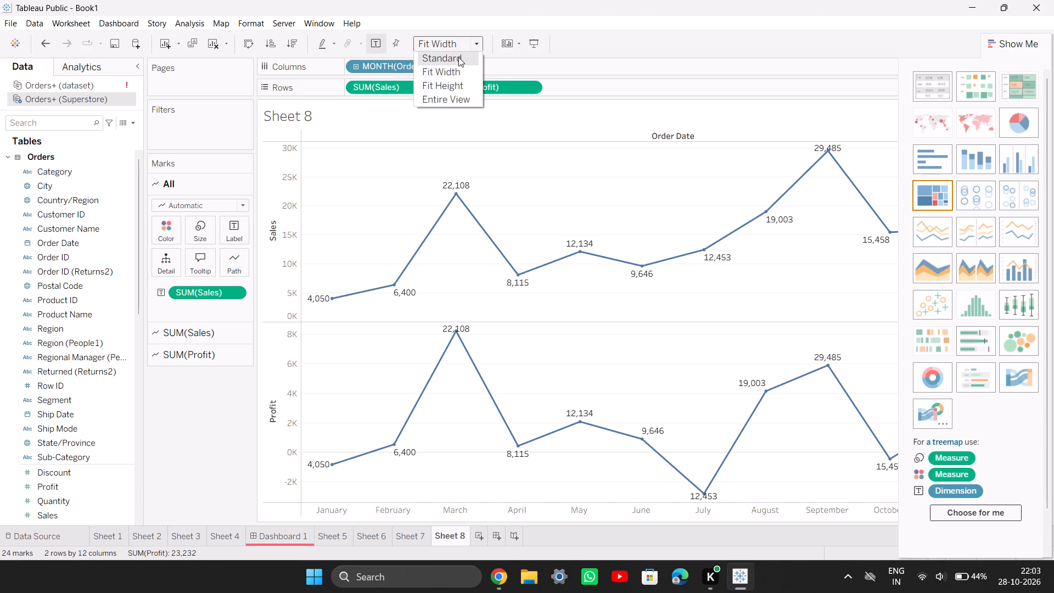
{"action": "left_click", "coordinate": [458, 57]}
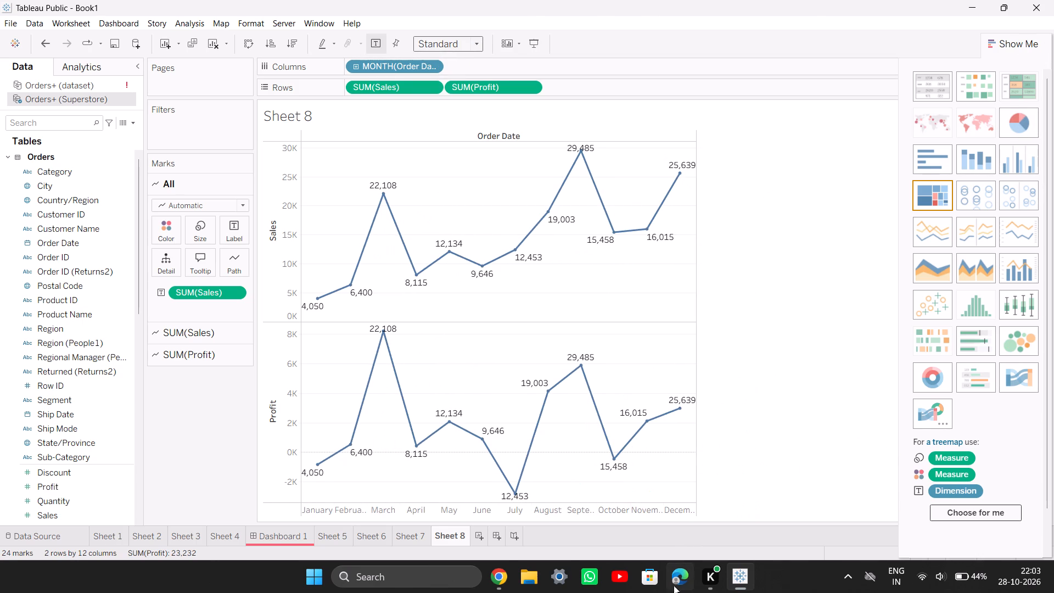
Switch to the practical guide in Chrome and read through the sections after 3.D on histograms, box-and-whisker plots and Gantt charts.
{"action": "left_click", "coordinate": [498, 562]}
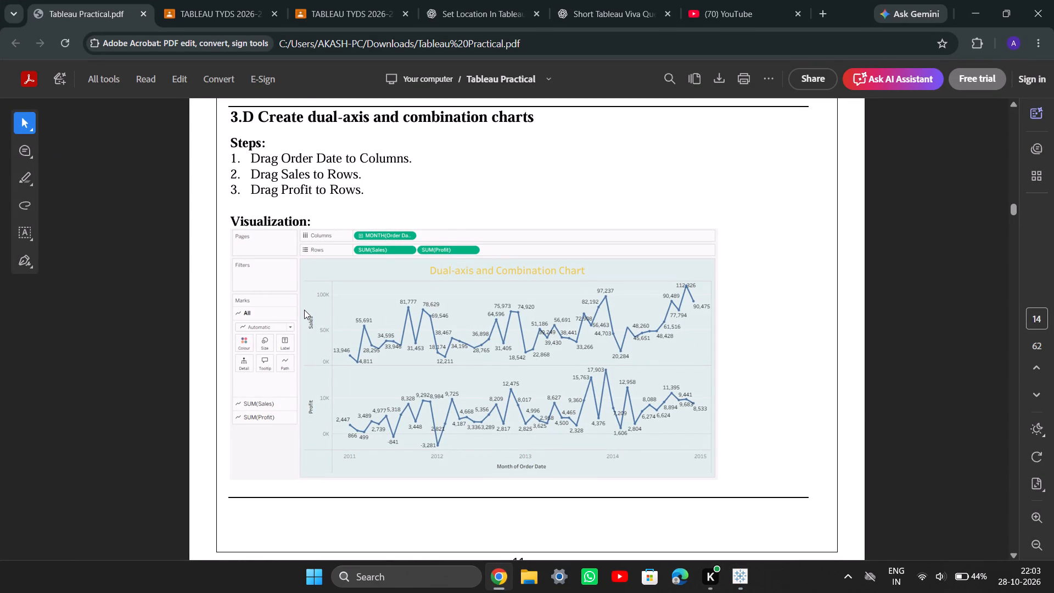
{"action": "scroll", "coordinate": [304, 310], "scroll_direction": "down", "scroll_amount": 4}
{"action": "scroll", "coordinate": [304, 310], "scroll_direction": "up", "scroll_amount": 1}
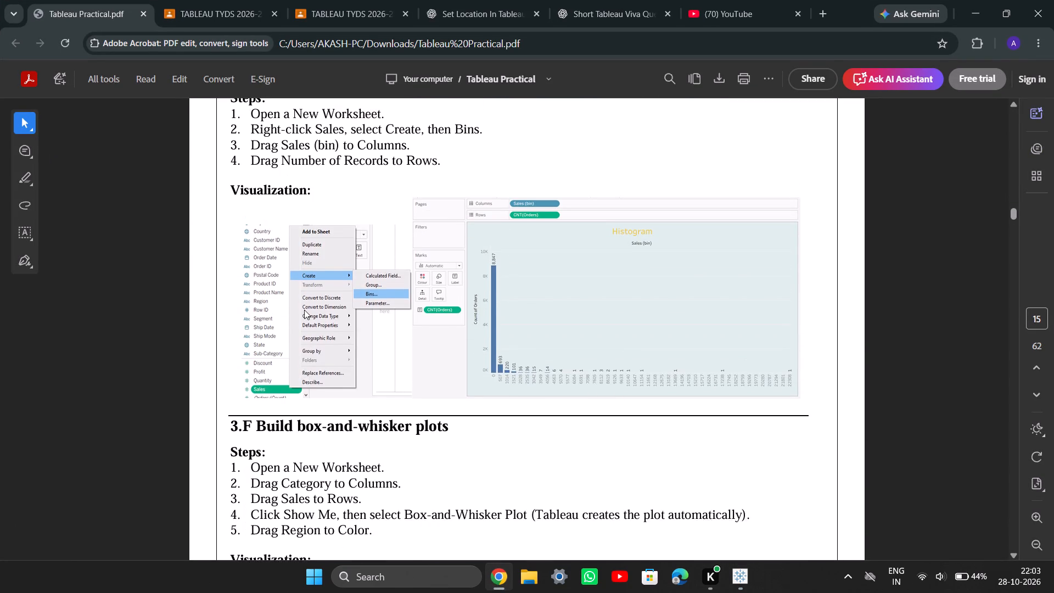
{"action": "scroll", "coordinate": [304, 310], "scroll_direction": "up", "scroll_amount": 1}
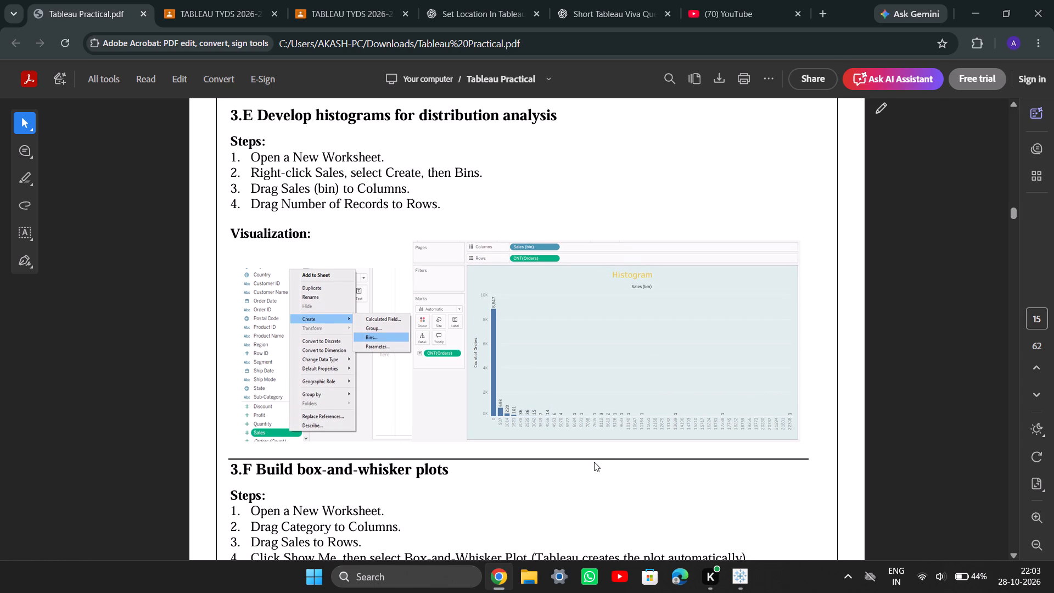
{"action": "scroll", "coordinate": [594, 462], "scroll_direction": "down", "scroll_amount": 8}
{"action": "scroll", "coordinate": [594, 462], "scroll_direction": "up", "scroll_amount": 2}
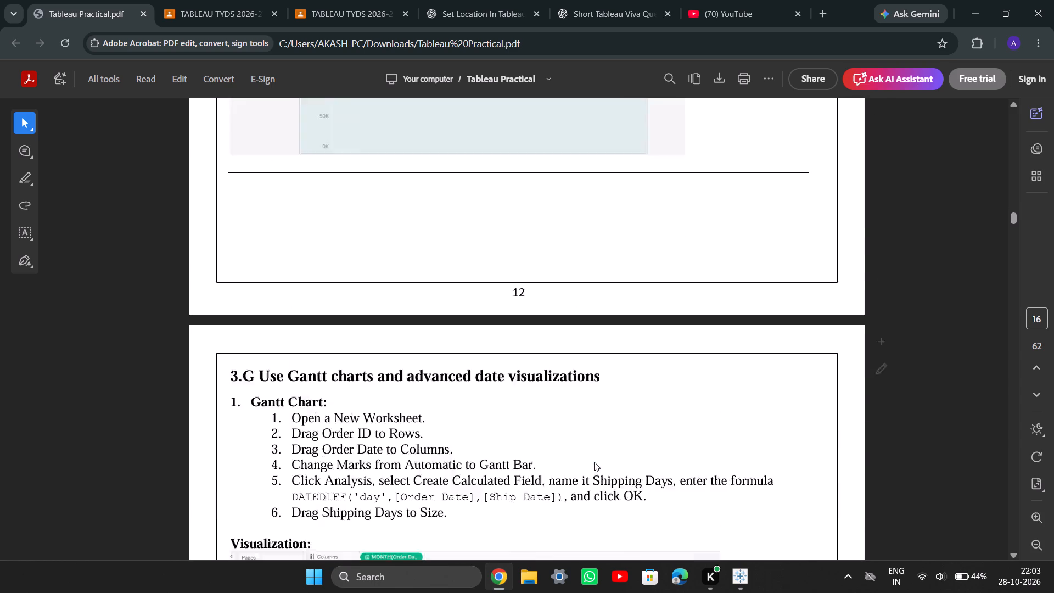
{"action": "scroll", "coordinate": [594, 462], "scroll_direction": "up", "scroll_amount": 4}
{"action": "scroll", "coordinate": [594, 462], "scroll_direction": "down", "scroll_amount": 1}
{"action": "scroll", "coordinate": [594, 462], "scroll_direction": "up", "scroll_amount": 1}
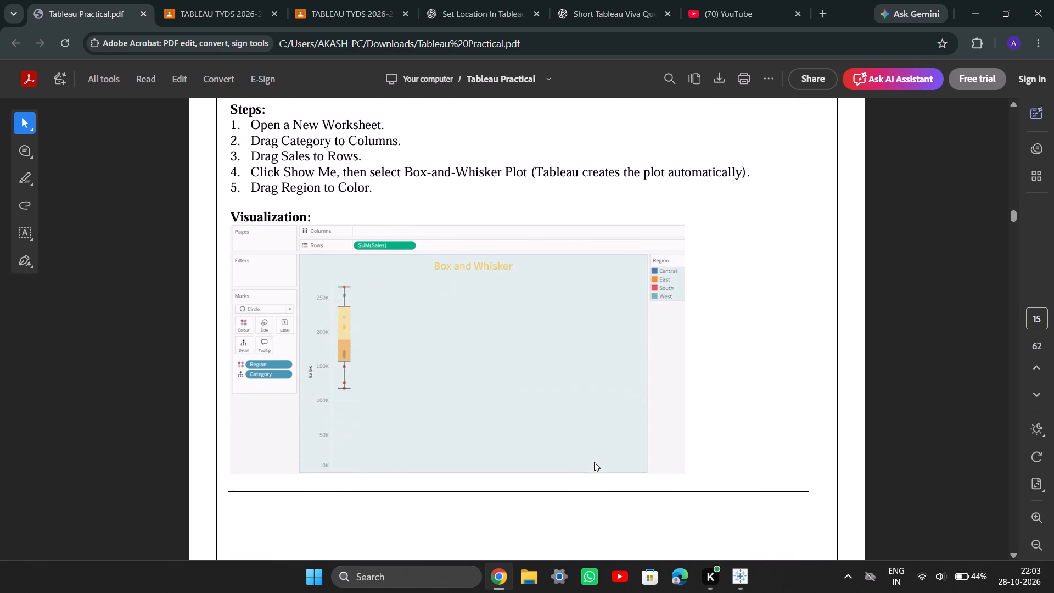
Review the guide's section 3.E steps and example chart for developing a histogram.
{"action": "scroll", "coordinate": [594, 462], "scroll_direction": "up", "scroll_amount": 3}
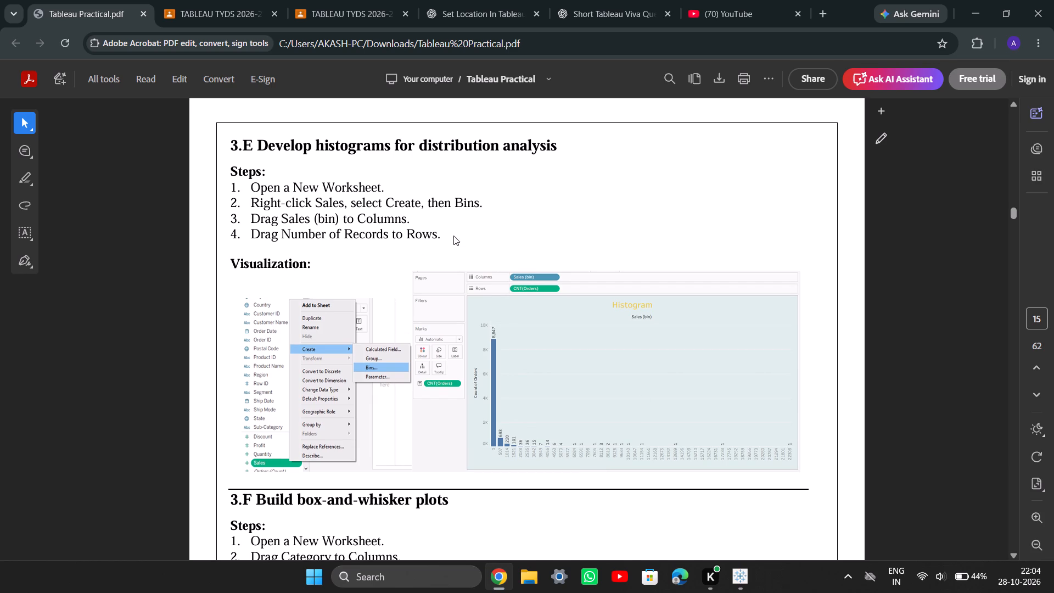
{"action": "scroll", "coordinate": [335, 223], "scroll_direction": "up", "scroll_amount": 4}
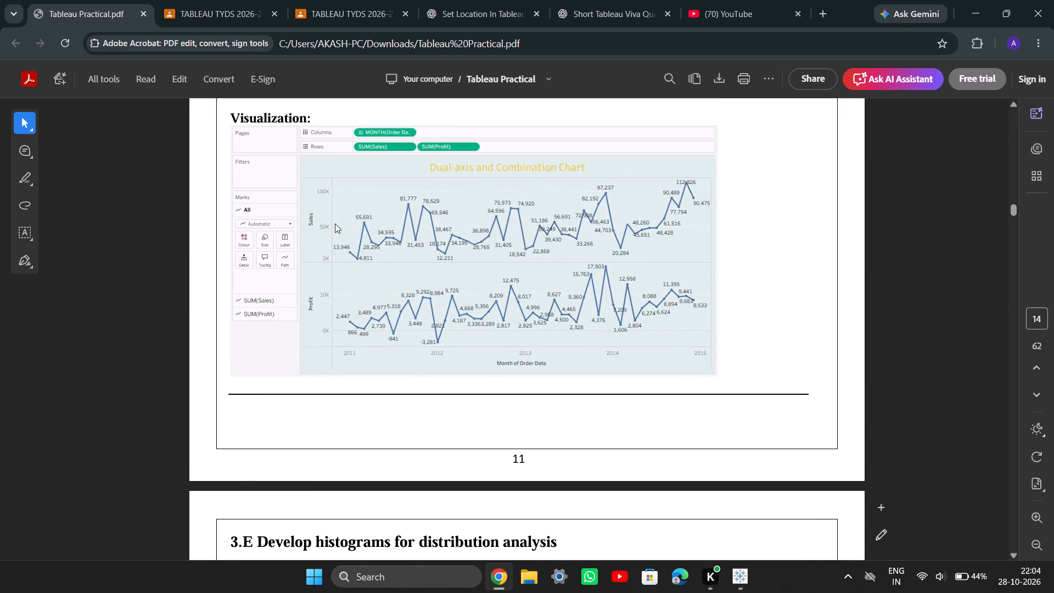
{"action": "scroll", "coordinate": [335, 223], "scroll_direction": "down", "scroll_amount": 4}
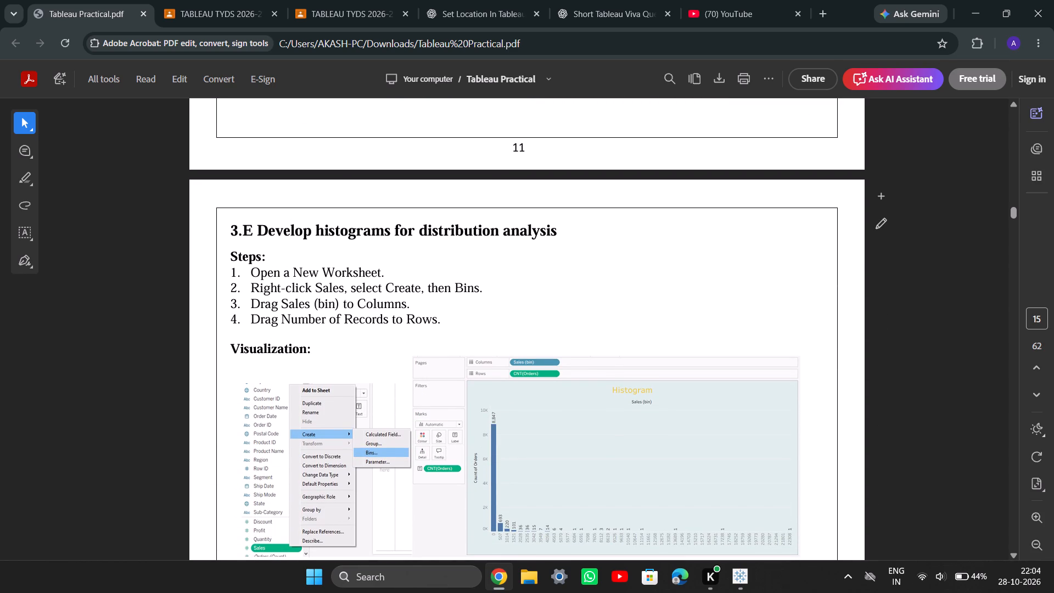
{"action": "scroll", "coordinate": [367, 271], "scroll_direction": "right", "scroll_amount": 1}
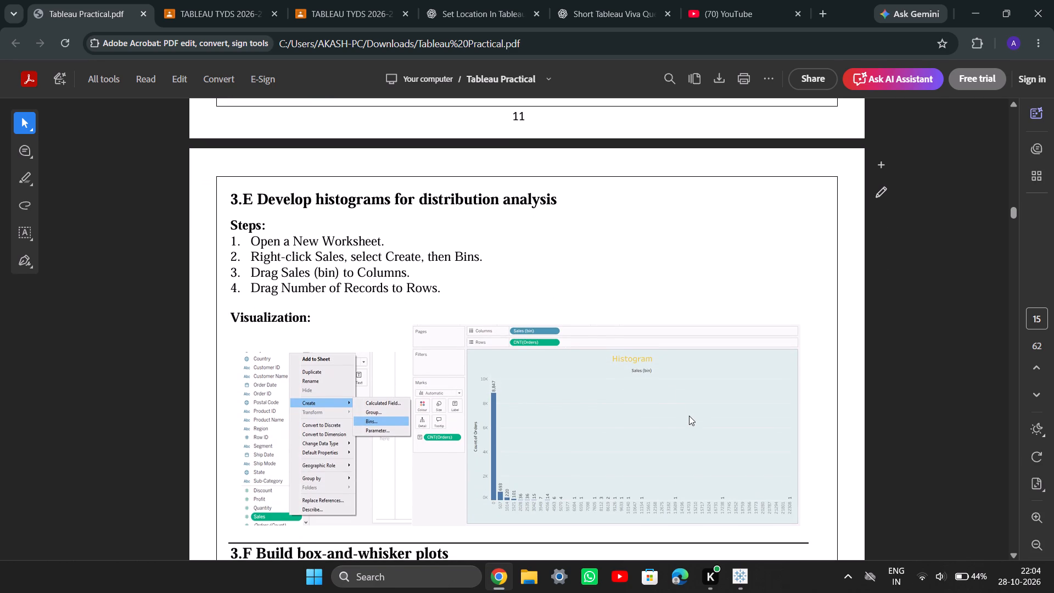
Switch to Tableau Public and add a new worksheet for the 3.E histogram.
{"action": "left_click", "coordinate": [752, 583]}
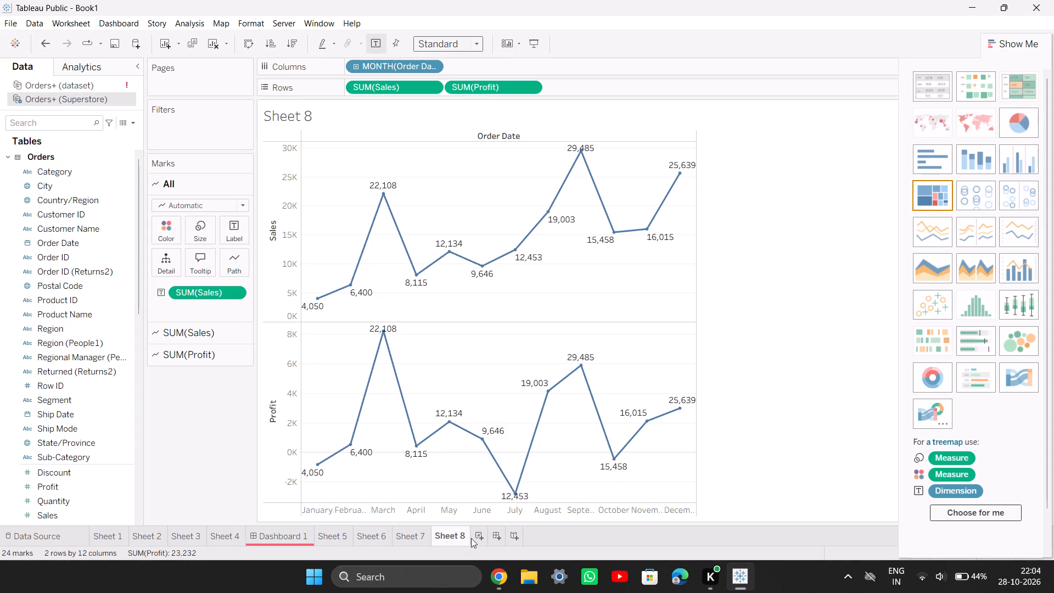
{"action": "left_click", "coordinate": [479, 533]}
Create bins from the Orders table's Sales measure with the suggested bin size of 462, checking the guide's 3.E instructions.
{"action": "scroll", "coordinate": [58, 446], "scroll_direction": "down", "scroll_amount": 12}
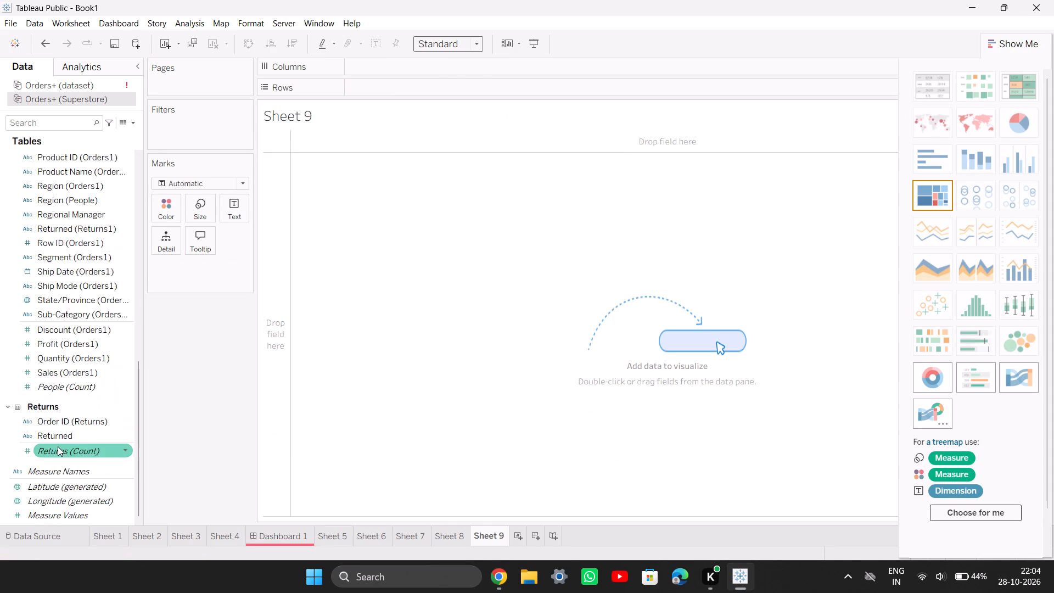
{"action": "scroll", "coordinate": [58, 446], "scroll_direction": "up", "scroll_amount": 2}
{"action": "right_click", "coordinate": [96, 419]}
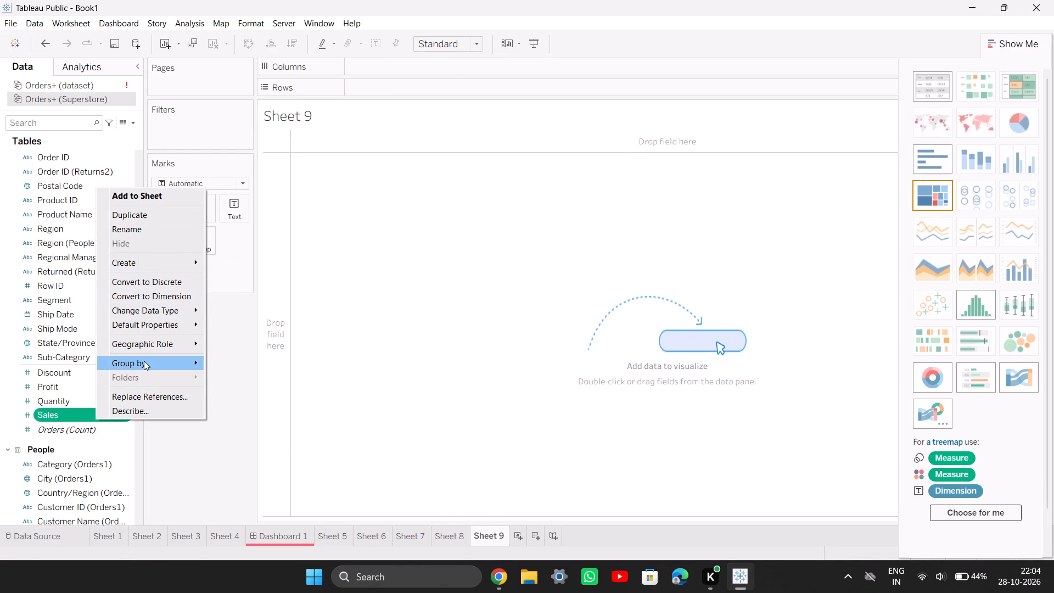
{"action": "left_click", "coordinate": [497, 570]}
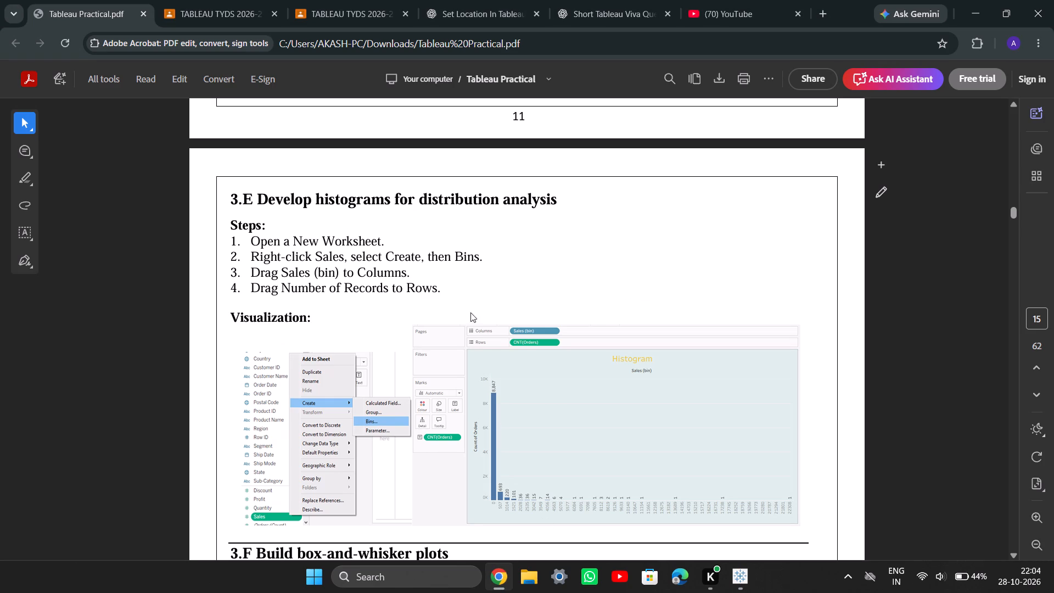
{"action": "left_click", "coordinate": [498, 580]}
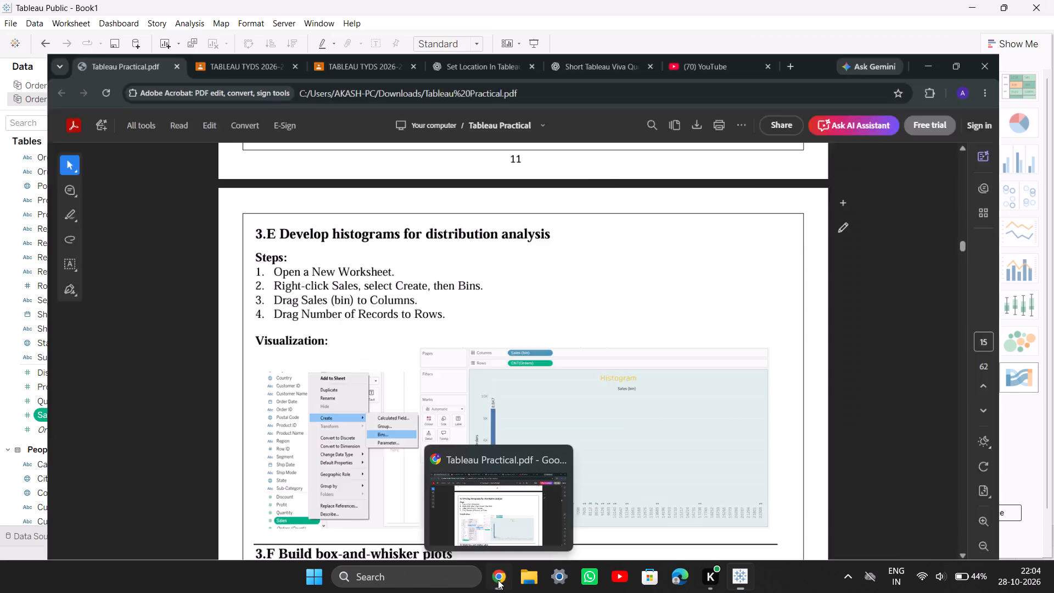
{"action": "right_click", "coordinate": [121, 416]}
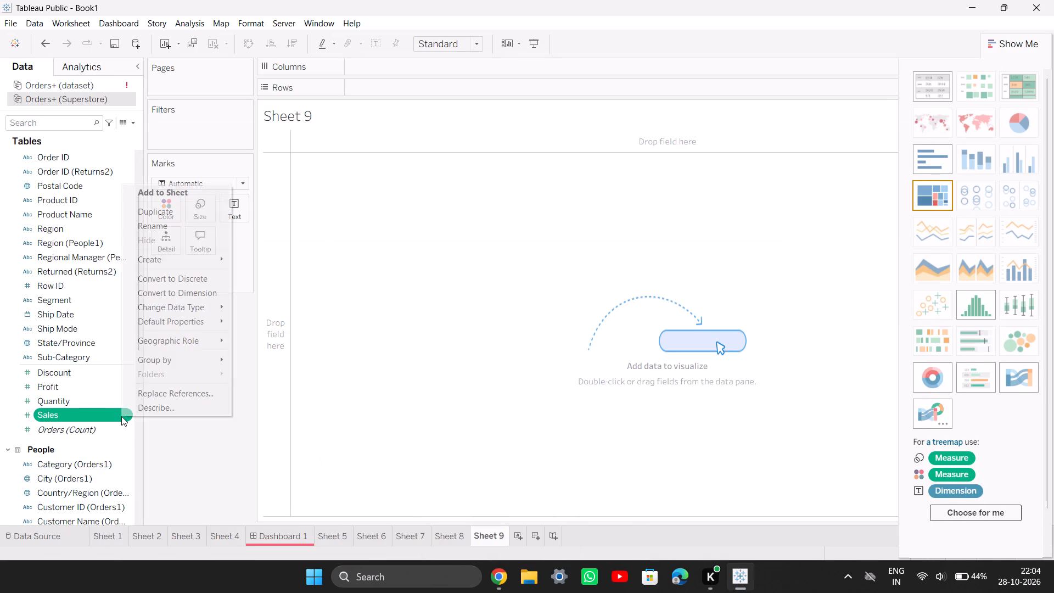
{"action": "left_click", "coordinate": [211, 254]}
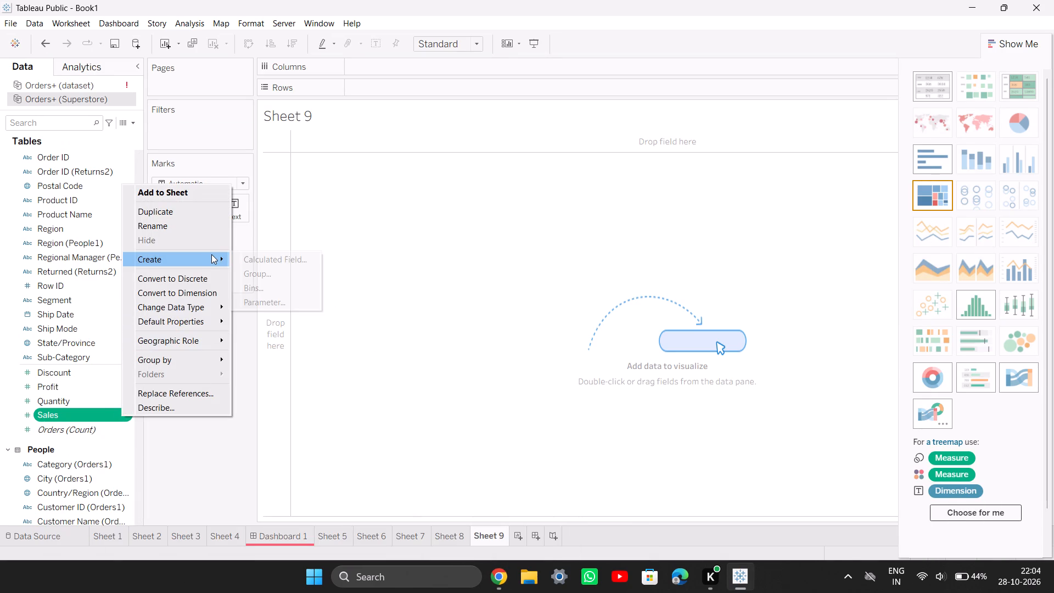
{"action": "left_click", "coordinate": [261, 287]}
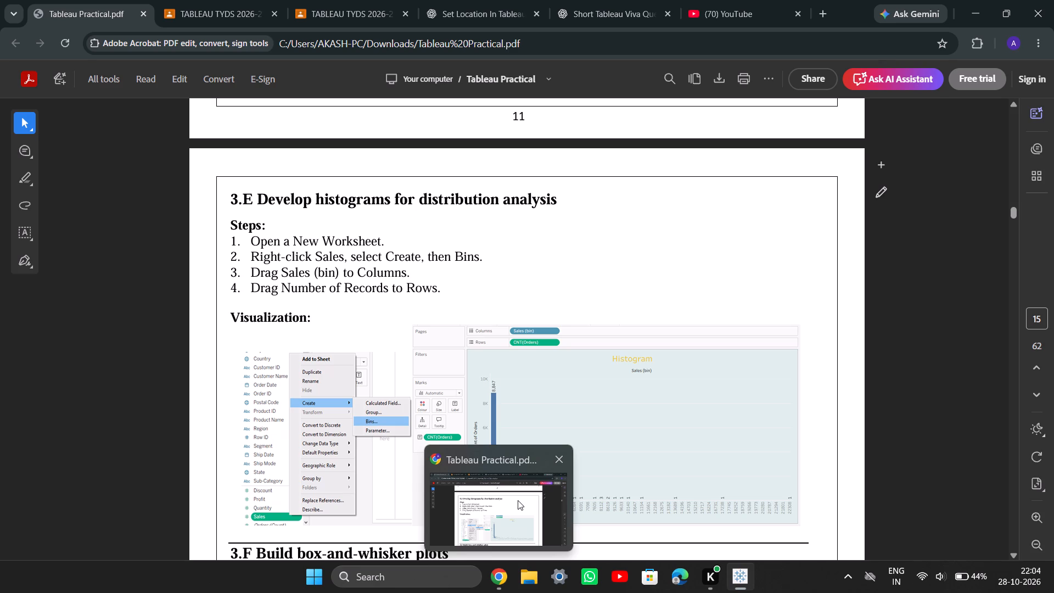
{"action": "left_click", "coordinate": [518, 500]}
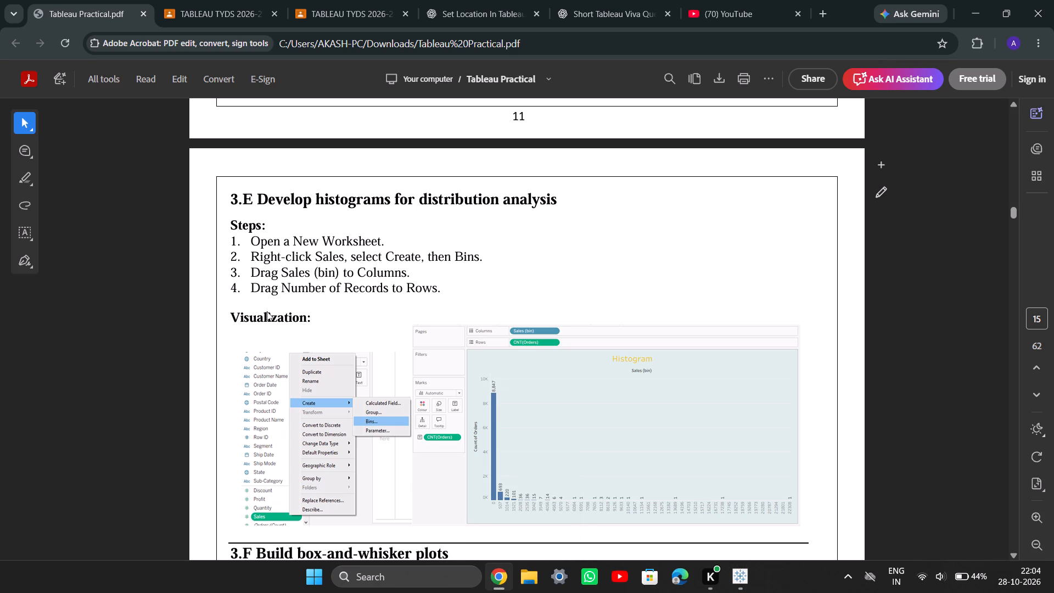
{"action": "left_click", "coordinate": [495, 580]}
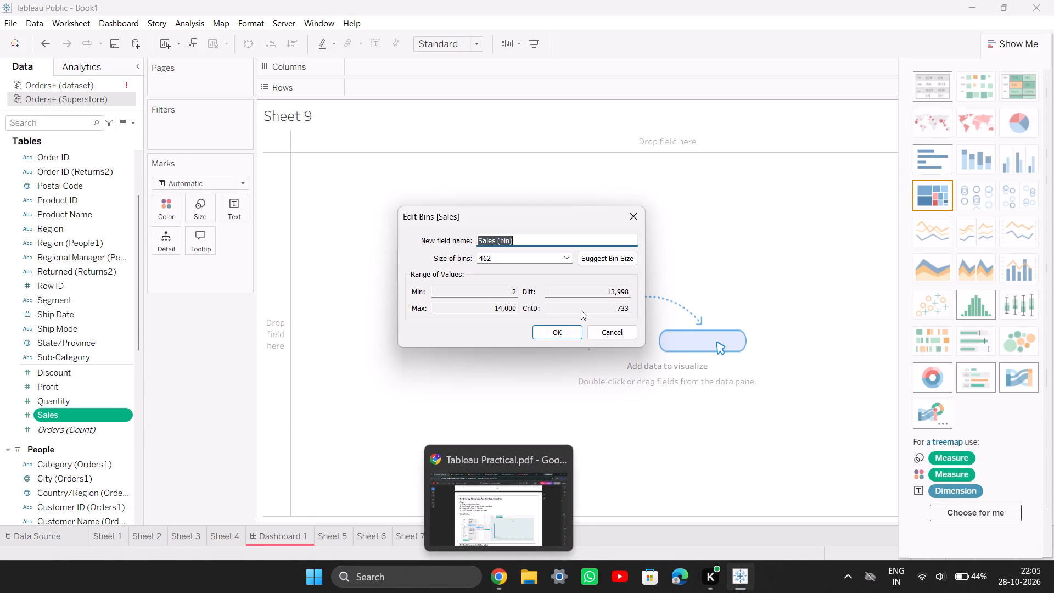
{"action": "left_click", "coordinate": [559, 333]}
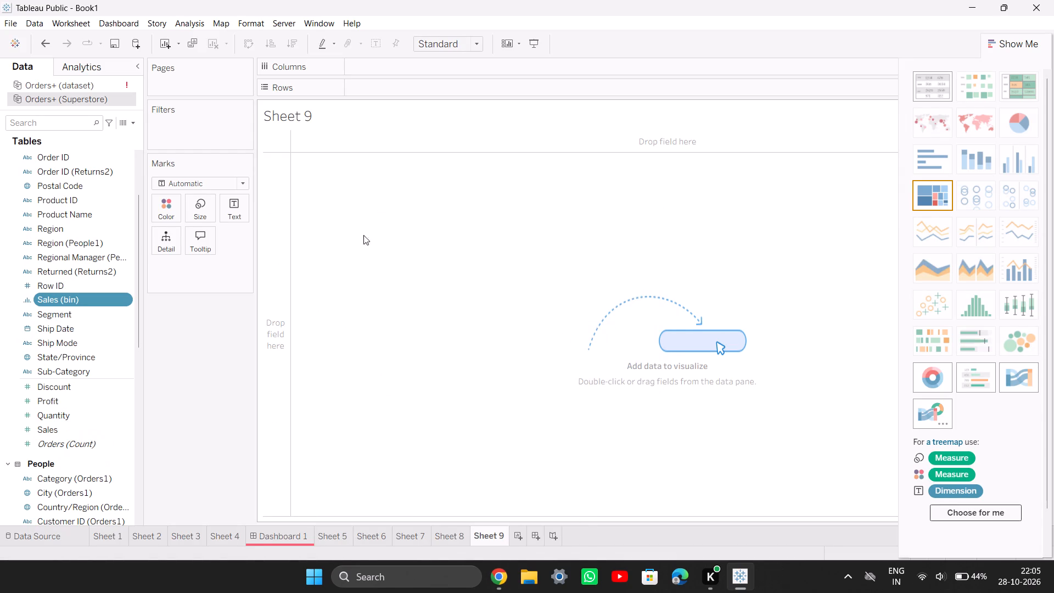
Put Sales (bin) on Sheet 9's Rows and Orders (Count) on its Columns, consulting the guide's 3.E example in Chrome.
{"action": "right_click_drag", "start_coordinate": [111, 300], "coordinate": [448, 103]}
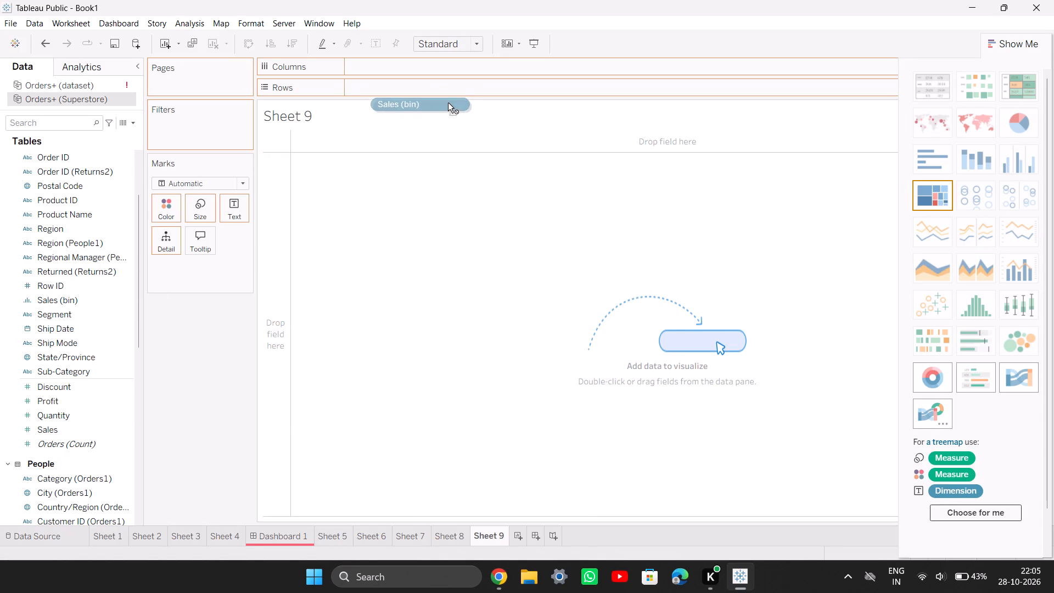
{"action": "right_click_drag", "start_coordinate": [448, 103], "coordinate": [429, 89]}
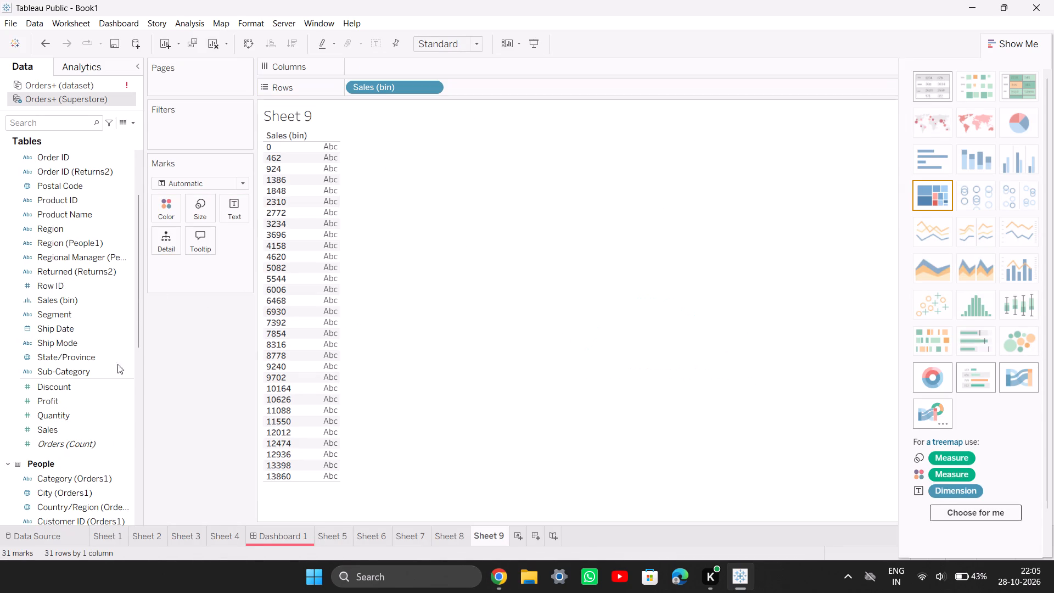
{"action": "left_click", "coordinate": [491, 571]}
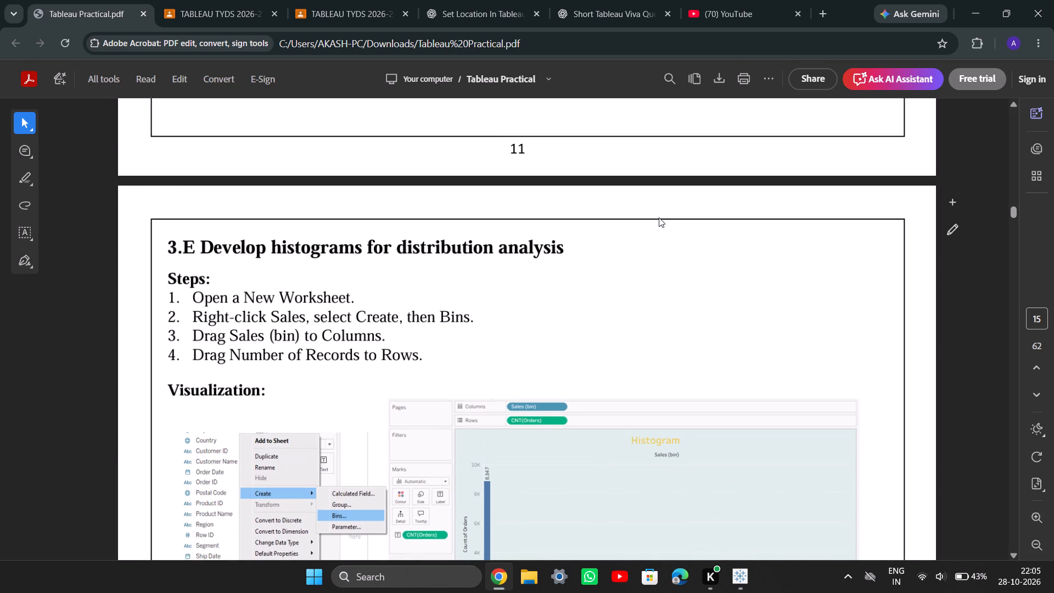
{"action": "scroll", "coordinate": [659, 217], "scroll_direction": "down", "scroll_amount": 2}
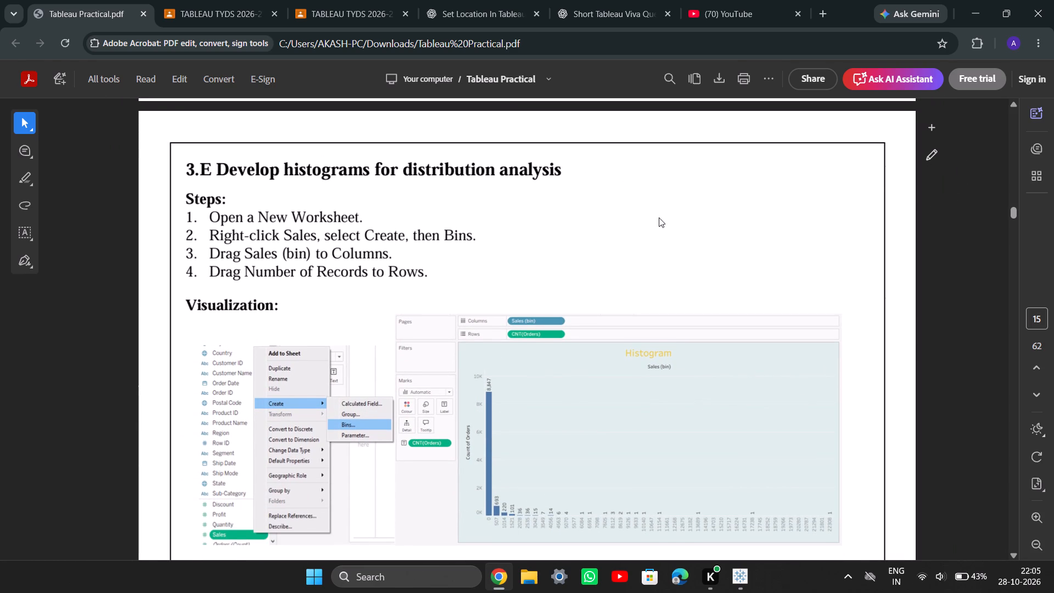
{"action": "scroll", "coordinate": [659, 217], "scroll_direction": "down", "scroll_amount": 1}
{"action": "scroll", "coordinate": [659, 217], "scroll_direction": "up", "scroll_amount": 1}
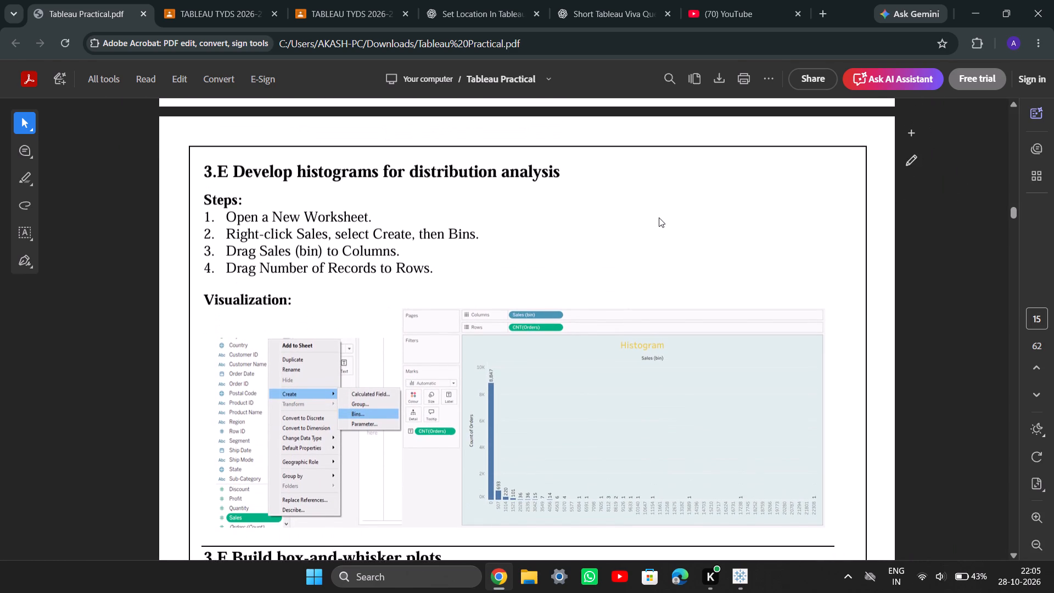
{"action": "scroll", "coordinate": [659, 217], "scroll_direction": "down", "scroll_amount": 1}
{"action": "left_click", "coordinate": [736, 564]}
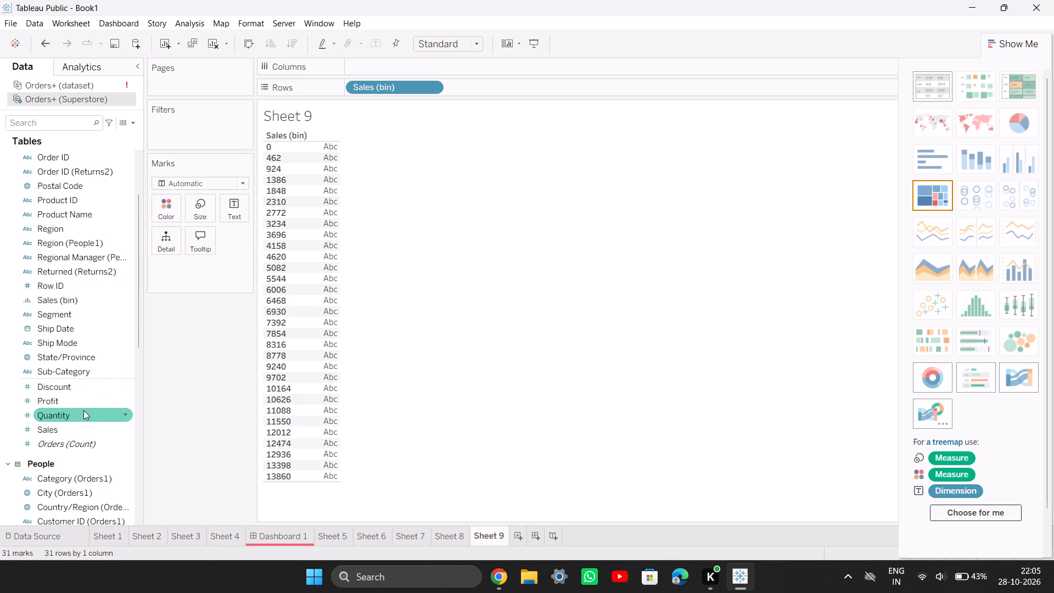
{"action": "left_click_drag", "start_coordinate": [66, 445], "coordinate": [399, 67]}
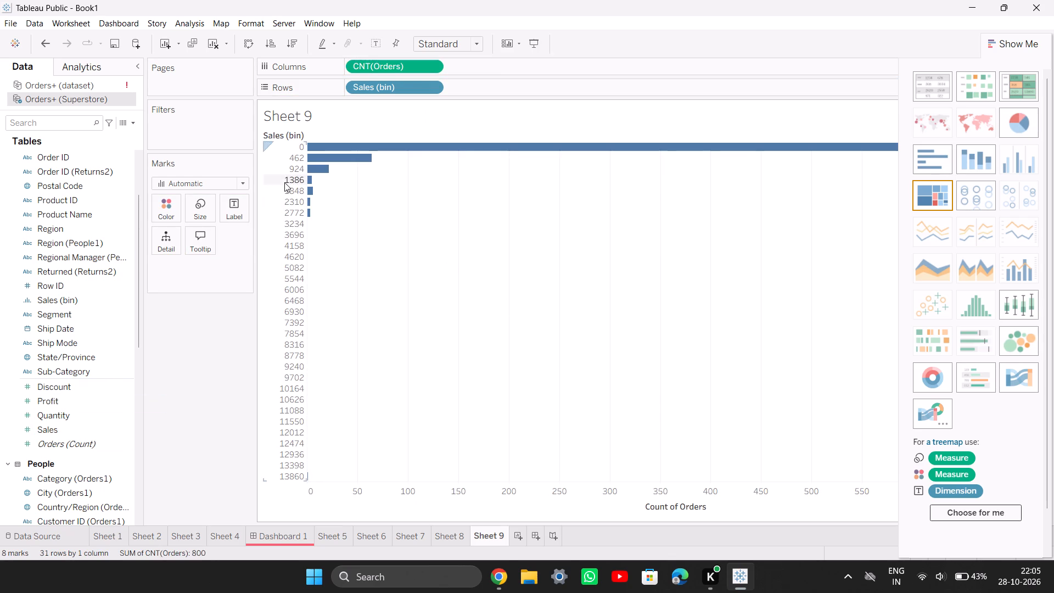
Swap Sheet 9's rows and columns so the histogram bars stand vertically.
{"action": "left_click", "coordinate": [253, 43]}
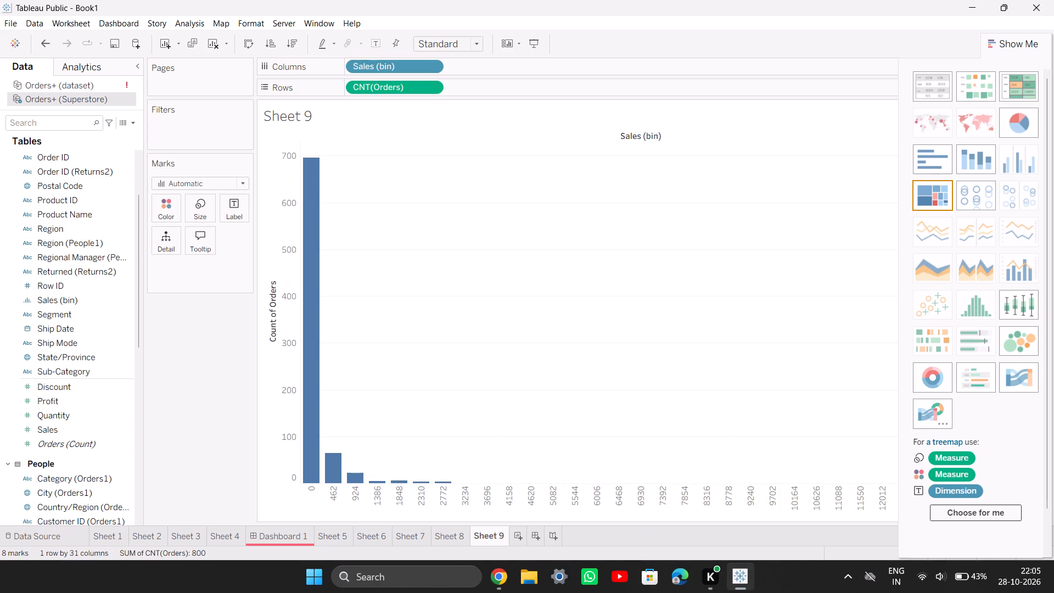
Switch to the practical guide in Chrome and read section 3.F on building box-and-whisker plots.
{"action": "left_click", "coordinate": [741, 569]}
{"action": "scroll", "coordinate": [611, 405], "scroll_direction": "down", "scroll_amount": 1}
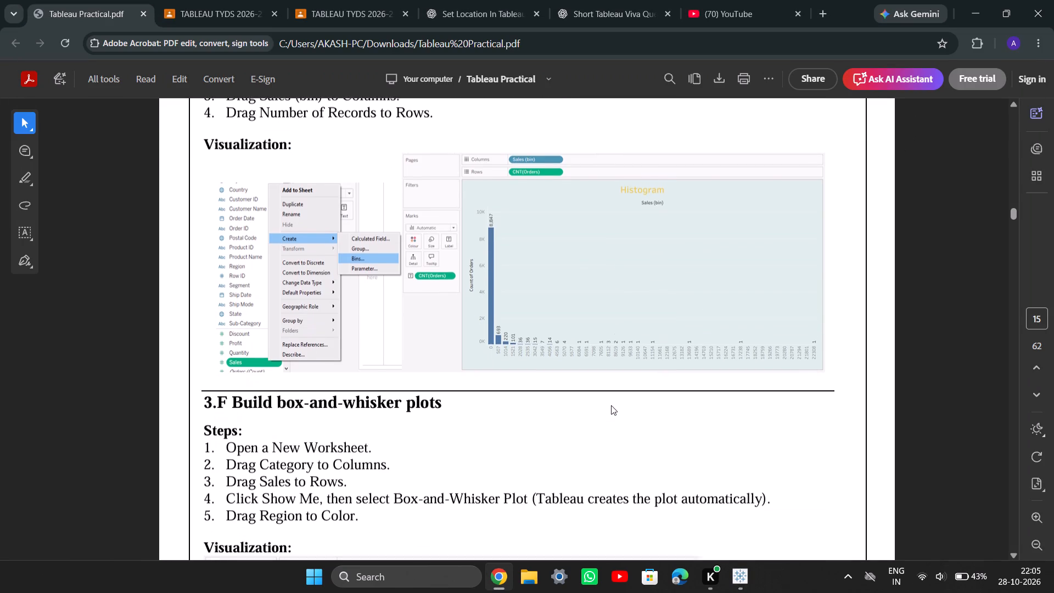
{"action": "scroll", "coordinate": [611, 405], "scroll_direction": "down", "scroll_amount": 2}
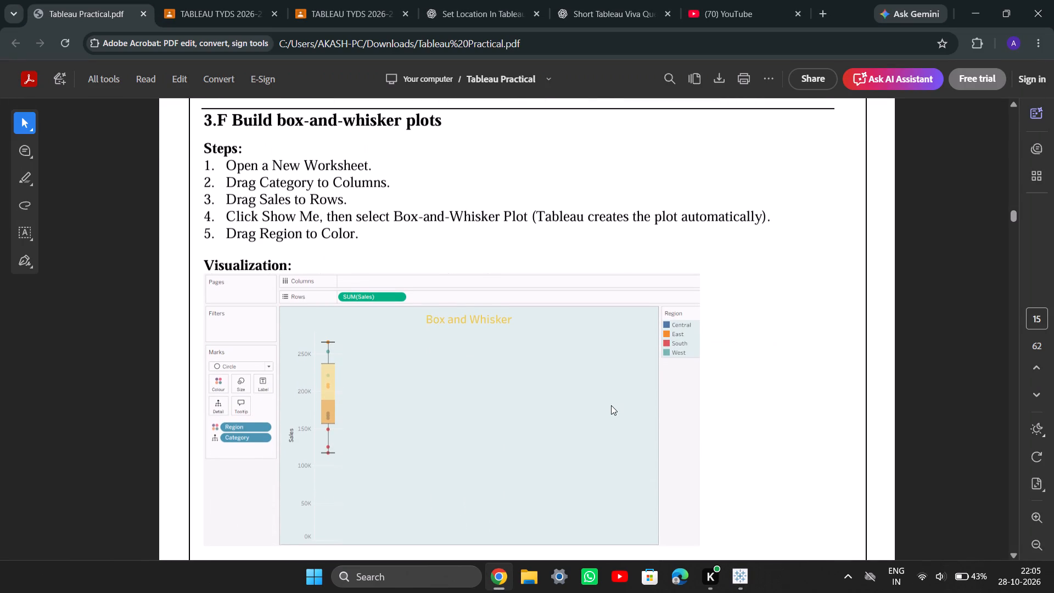
{"action": "scroll", "coordinate": [611, 405], "scroll_direction": "down", "scroll_amount": 1}
{"action": "scroll", "coordinate": [535, 319], "scroll_direction": "down", "scroll_amount": 1}
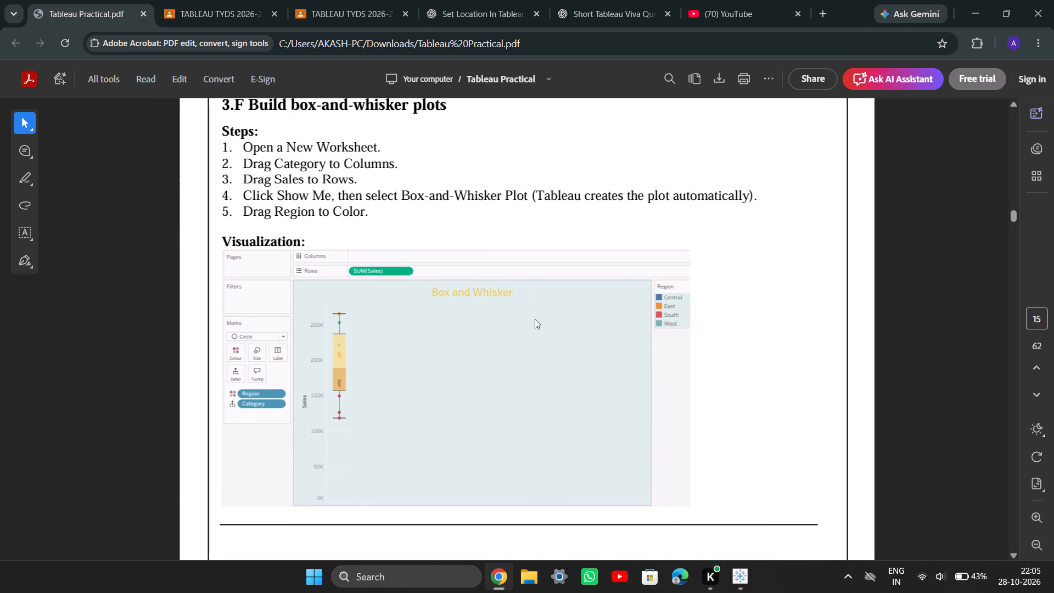
{"action": "scroll", "coordinate": [535, 319], "scroll_direction": "down", "scroll_amount": 1}
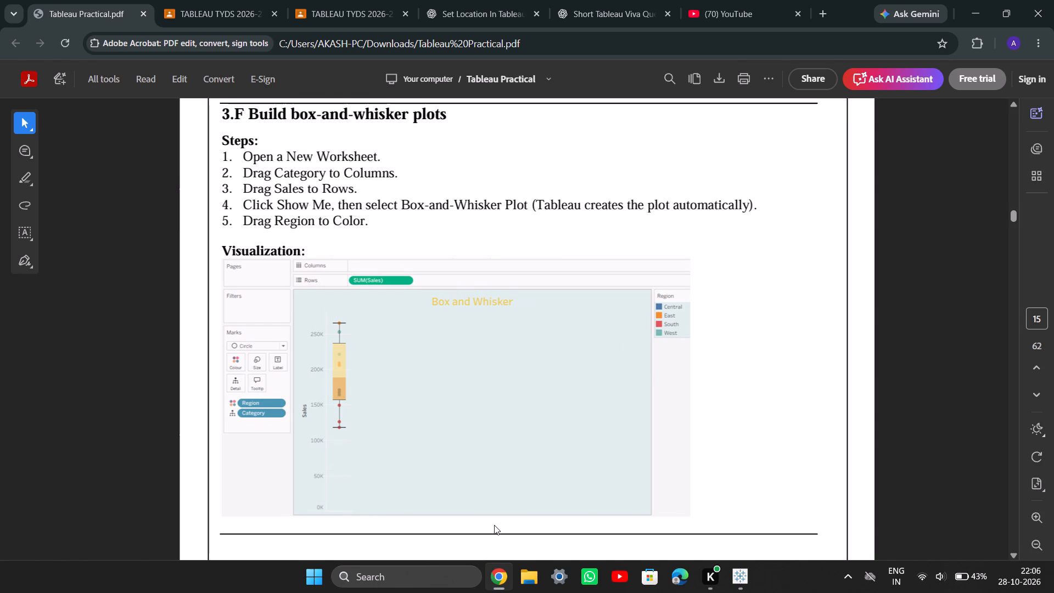
Switch back to Tableau Public and add a new worksheet for the 3.F box-and-whisker plot.
{"action": "left_click", "coordinate": [742, 575]}
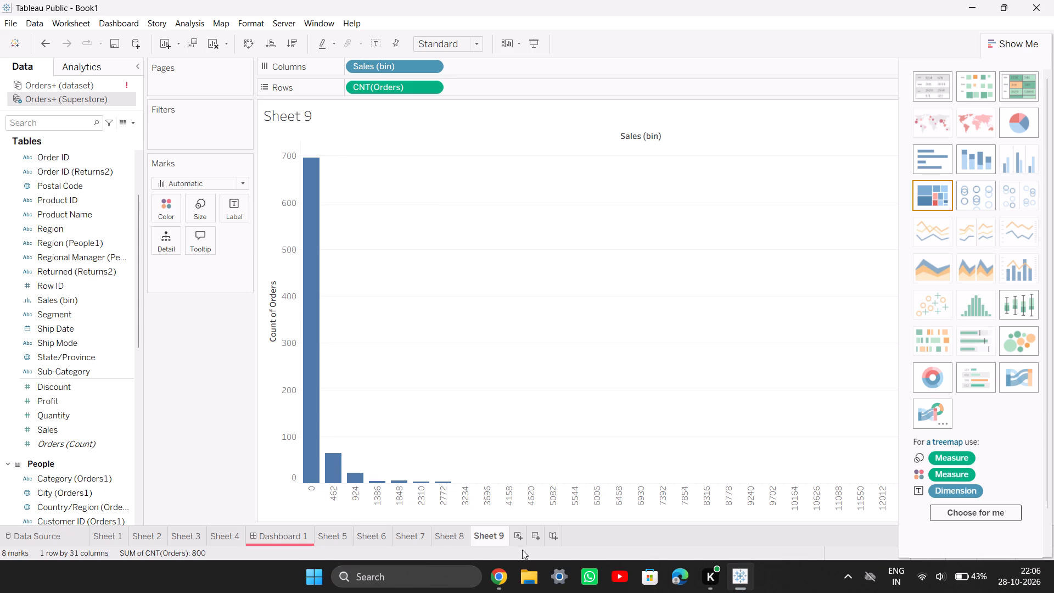
{"action": "left_click", "coordinate": [519, 540]}
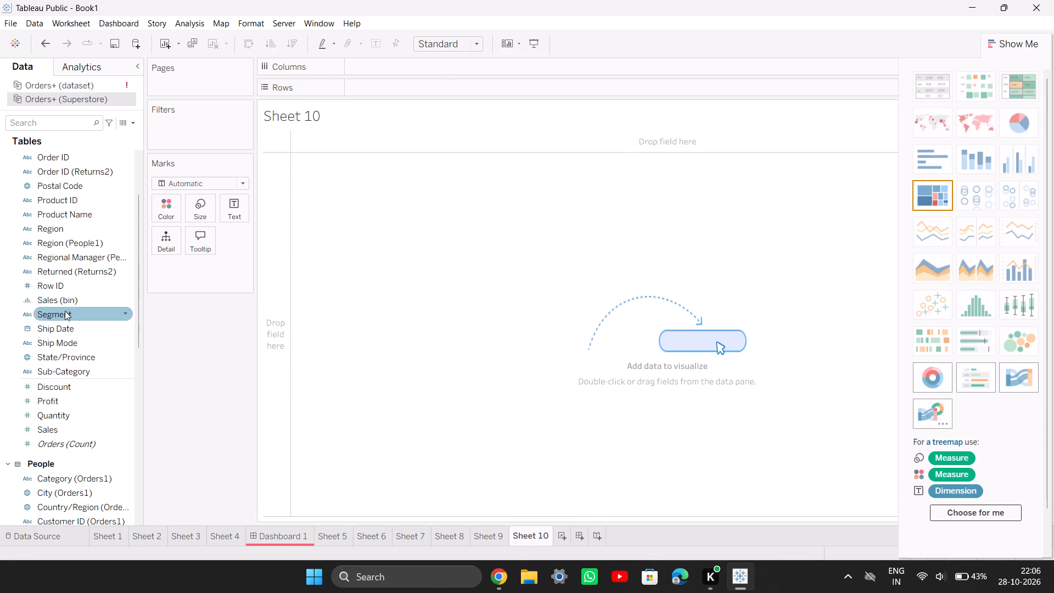
Add Sales, aggregated as Sum, to Sheet 10's Rows and Category to its Columns, both from the Orders table.
{"action": "scroll", "coordinate": [55, 486], "scroll_direction": "down", "scroll_amount": 1}
{"action": "scroll", "coordinate": [55, 486], "scroll_direction": "up", "scroll_amount": 1}
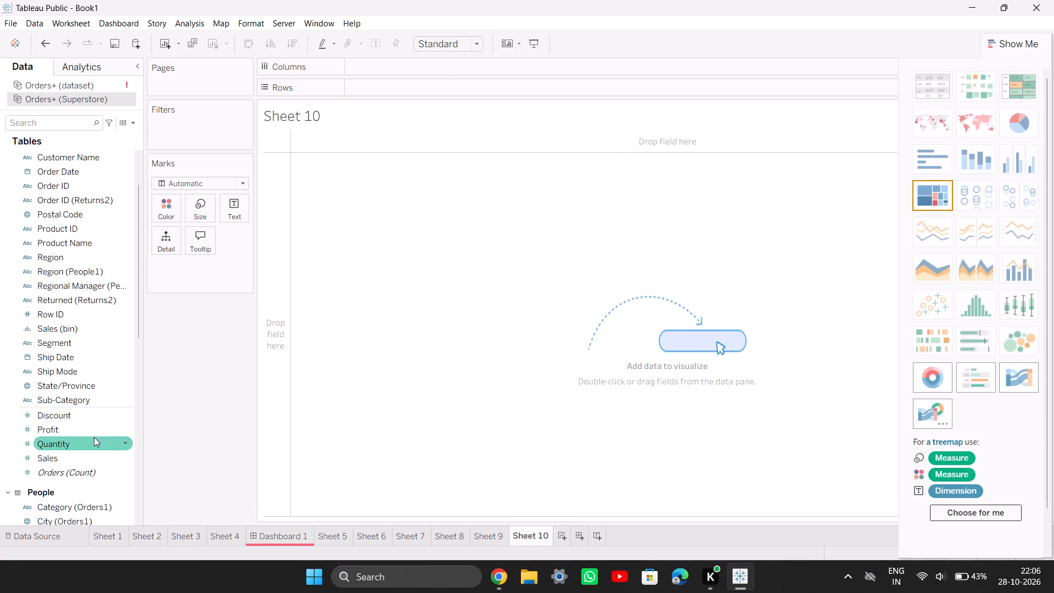
{"action": "left_click_drag", "start_coordinate": [51, 457], "coordinate": [390, 100]}
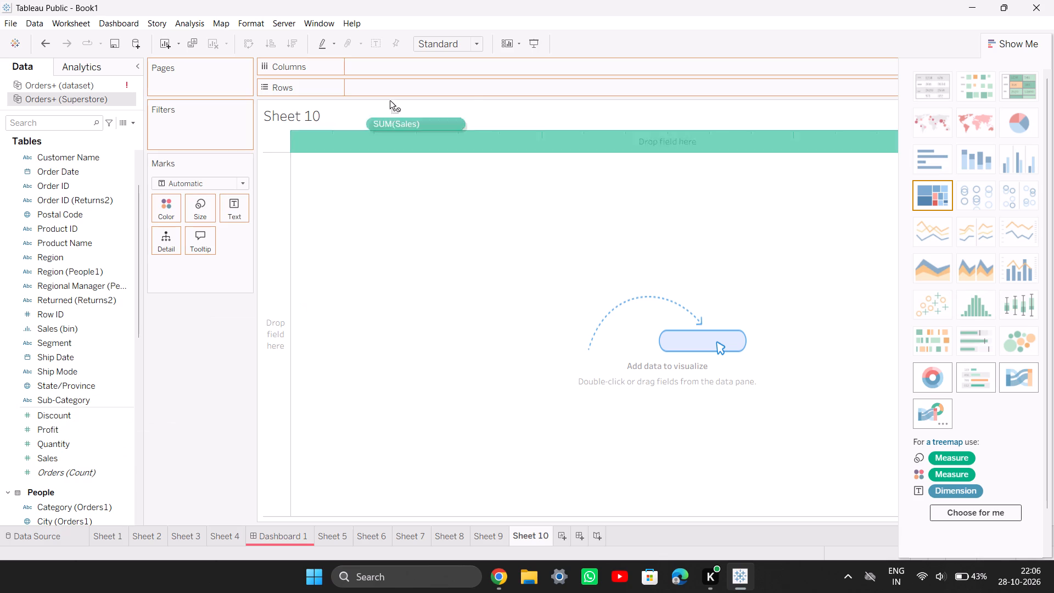
{"action": "left_click_drag", "start_coordinate": [390, 100], "coordinate": [392, 88]}
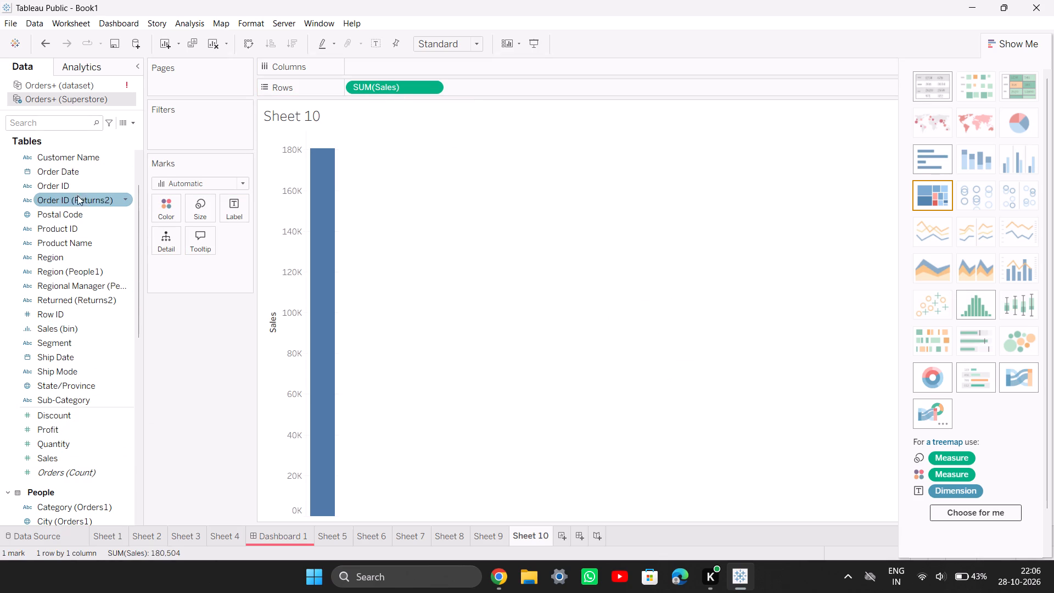
{"action": "scroll", "coordinate": [73, 270], "scroll_direction": "down", "scroll_amount": 6}
{"action": "scroll", "coordinate": [73, 270], "scroll_direction": "up", "scroll_amount": 4}
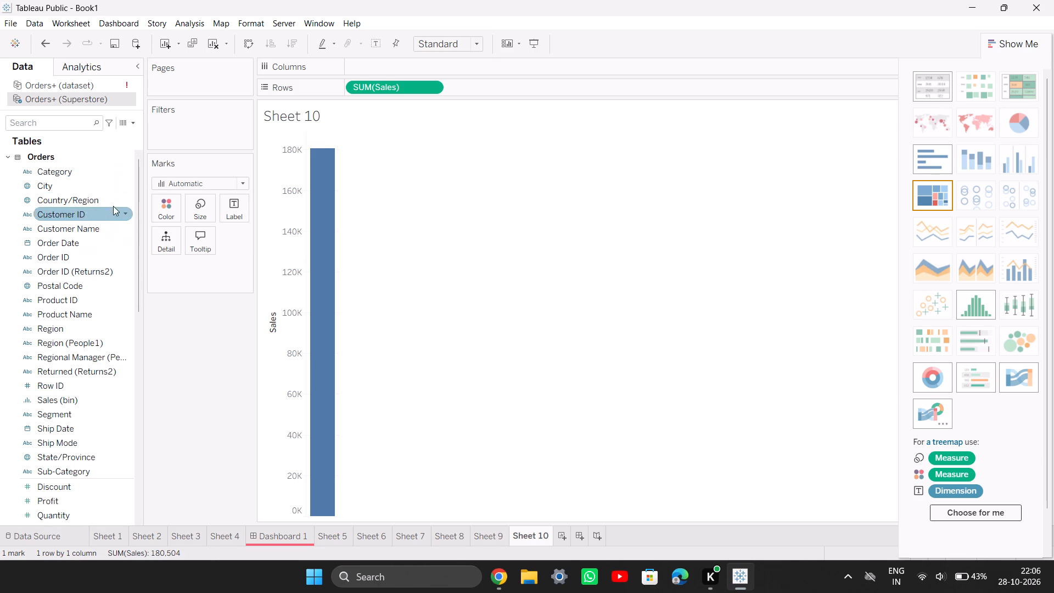
{"action": "left_click_drag", "start_coordinate": [98, 177], "coordinate": [426, 70]}
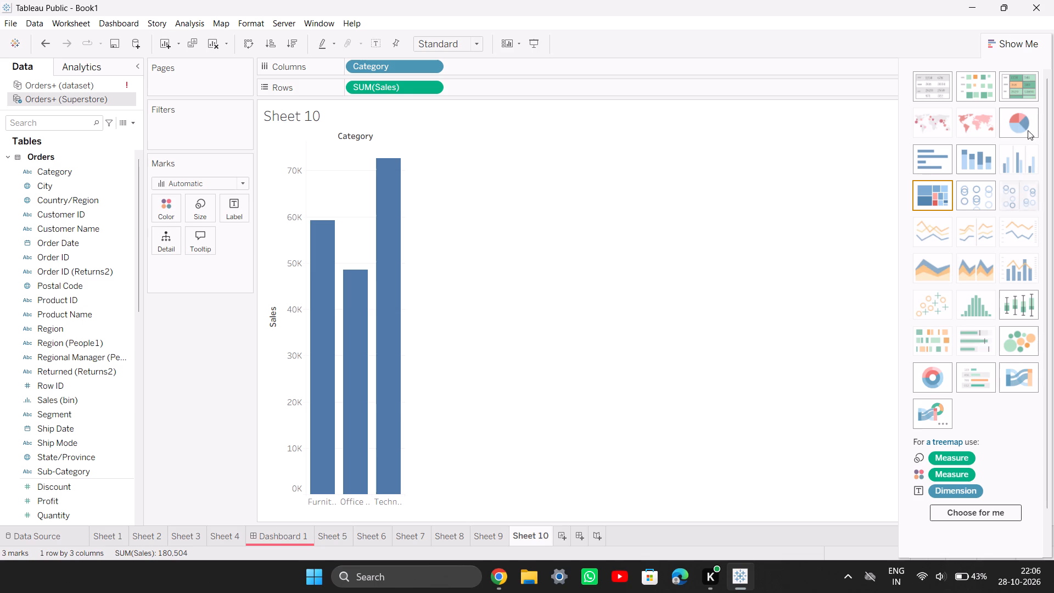
Convert Sheet 10's Sales-by-Category bar chart into a box-and-whisker plot.
{"action": "left_click", "coordinate": [1019, 309]}
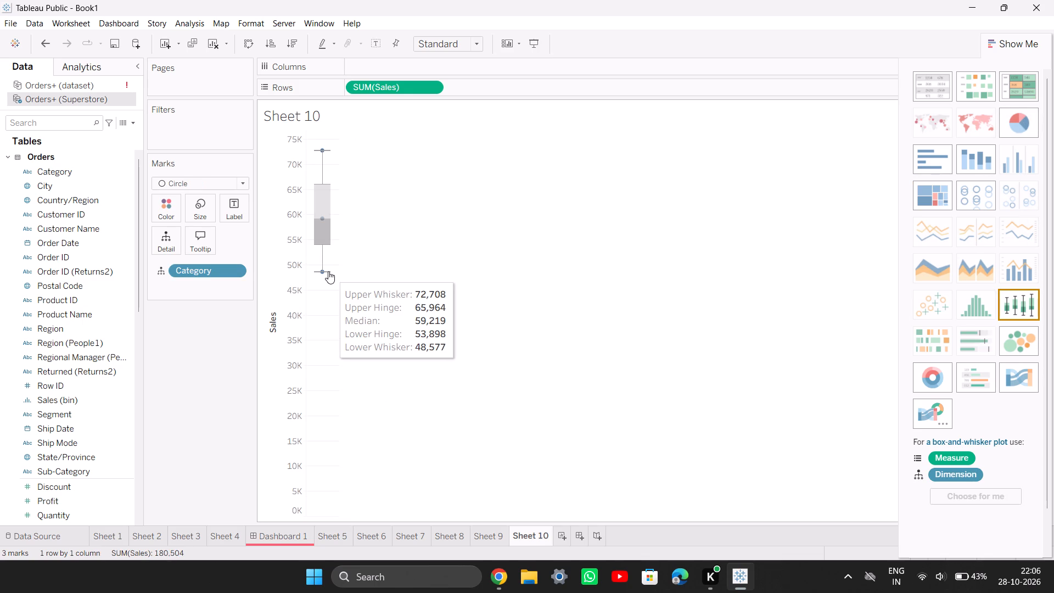
{"action": "scroll", "coordinate": [386, 272], "scroll_direction": "up", "scroll_amount": 3, "text": "ctrl"}
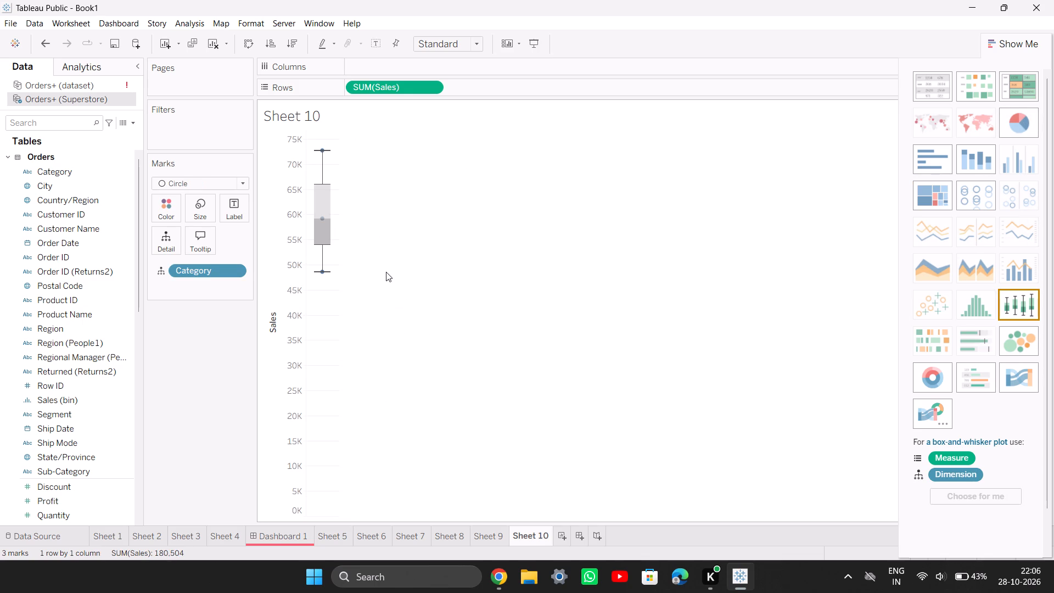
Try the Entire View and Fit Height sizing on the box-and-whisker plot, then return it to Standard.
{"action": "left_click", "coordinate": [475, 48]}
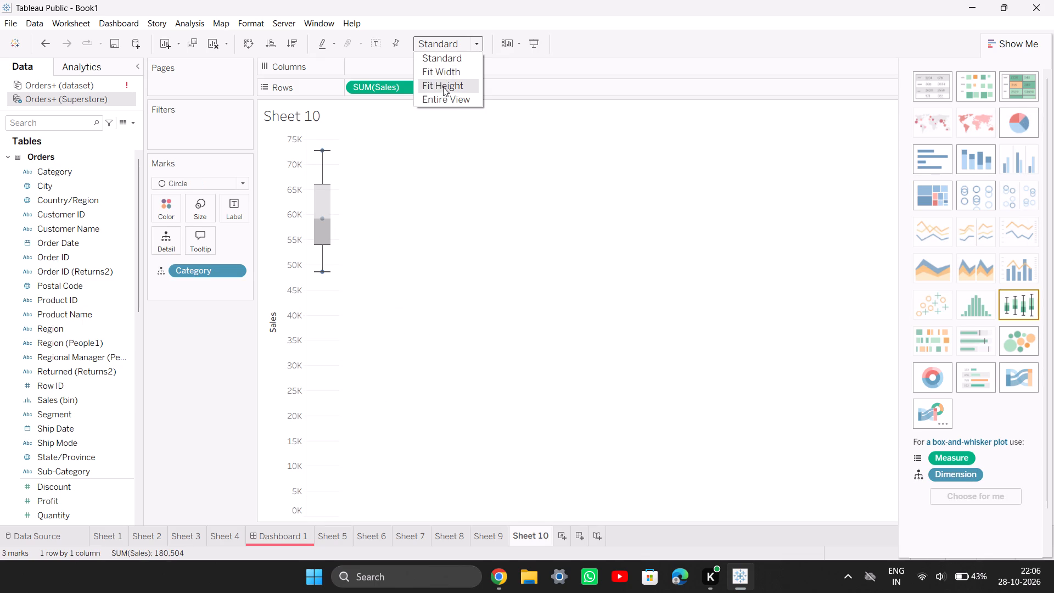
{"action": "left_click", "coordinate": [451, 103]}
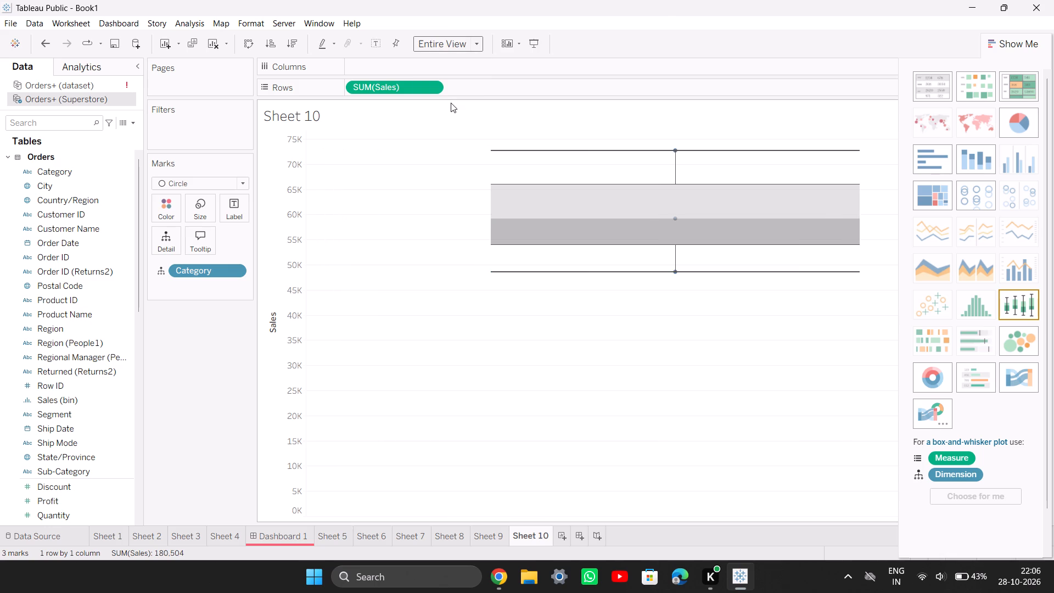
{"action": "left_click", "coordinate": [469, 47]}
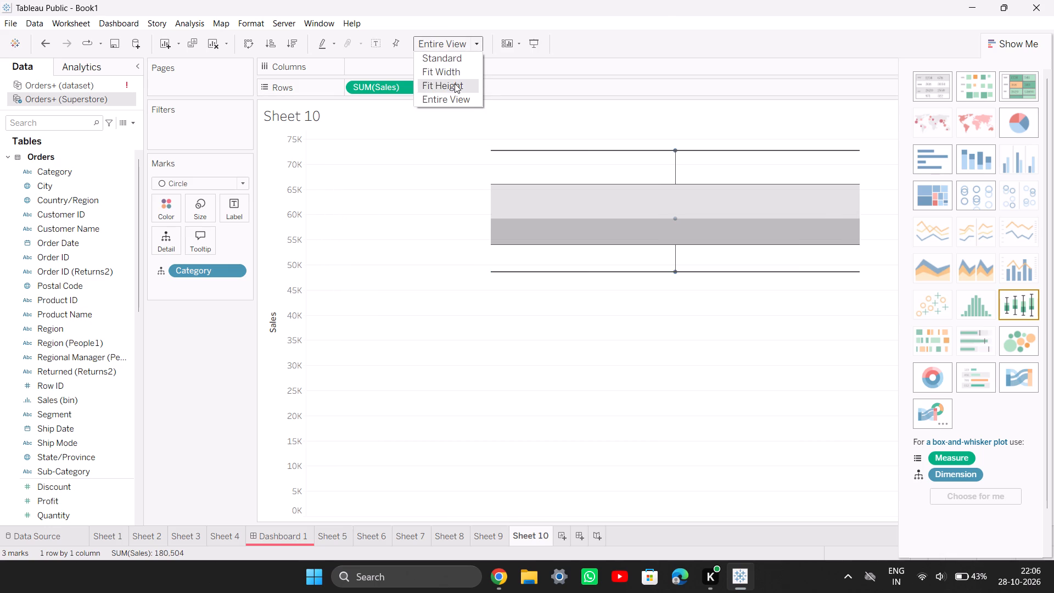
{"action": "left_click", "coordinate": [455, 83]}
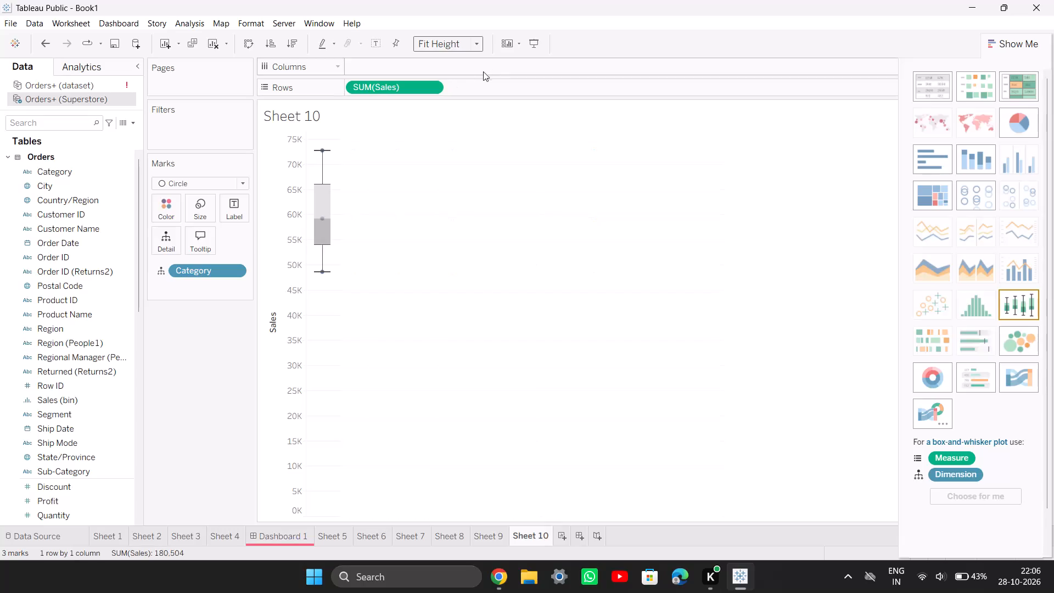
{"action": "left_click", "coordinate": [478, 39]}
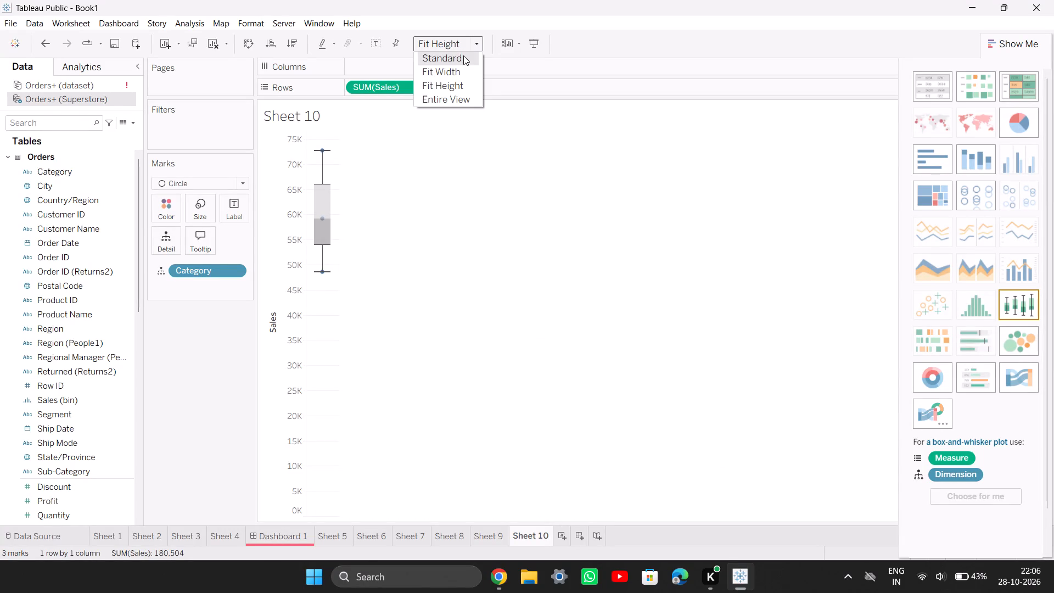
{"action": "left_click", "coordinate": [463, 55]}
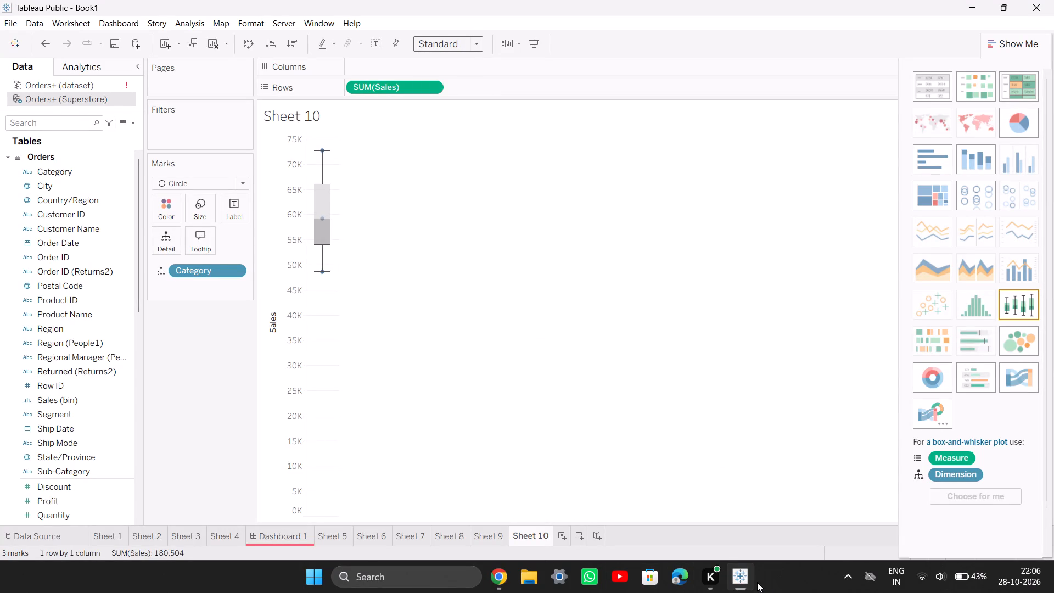
Check section 3.F of the guide in Chrome, then return to Tableau Public and color the plot's marks by Region from Orders.
{"action": "left_click", "coordinate": [749, 583]}
{"action": "left_click", "coordinate": [749, 583]}
{"action": "left_click", "coordinate": [749, 583]}
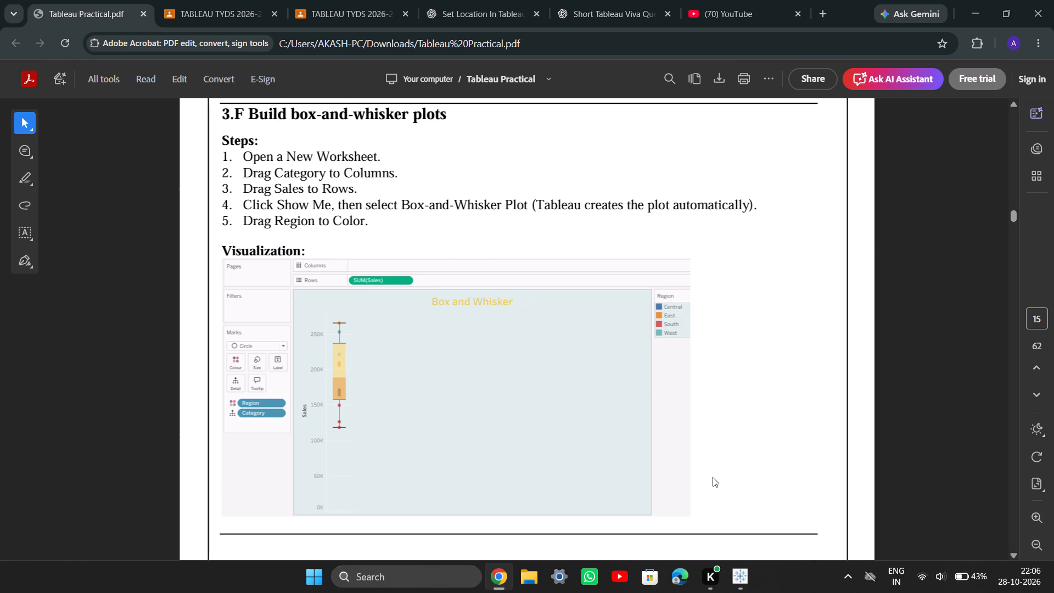
{"action": "left_click", "coordinate": [740, 585]}
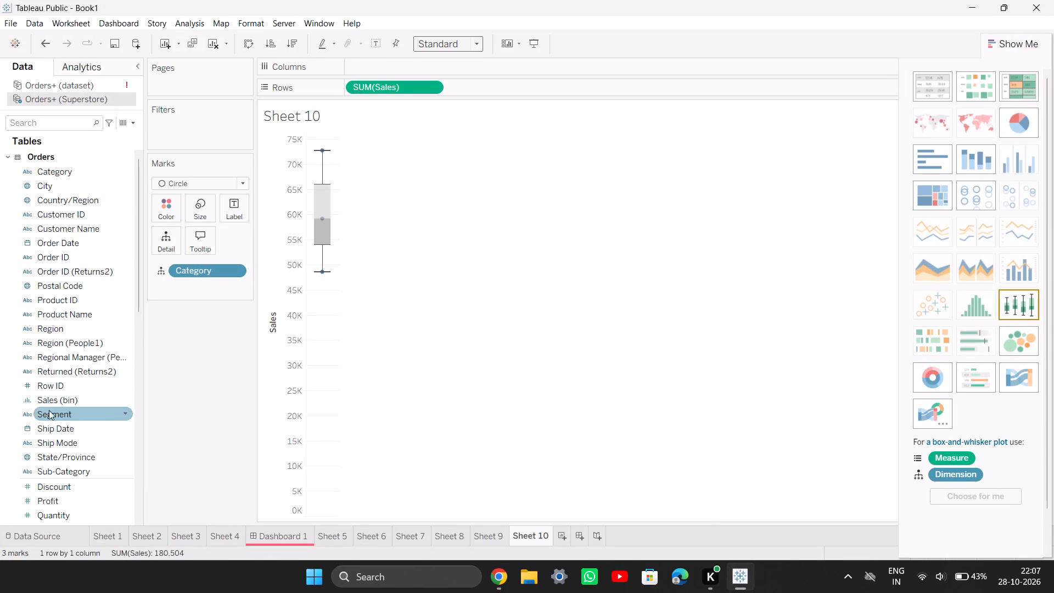
{"action": "scroll", "coordinate": [40, 483], "scroll_direction": "down", "scroll_amount": 1}
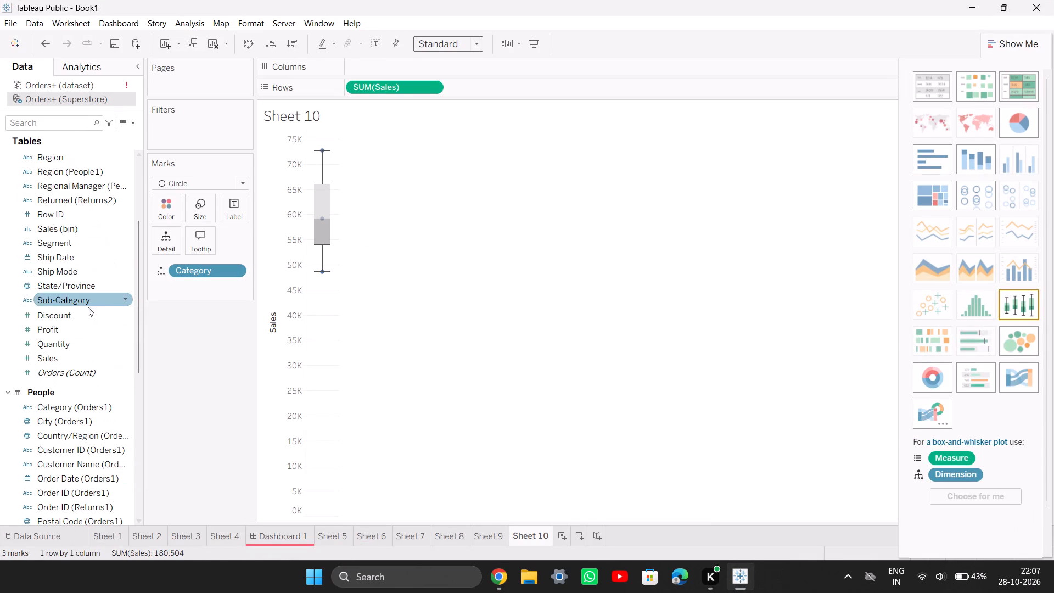
{"action": "scroll", "coordinate": [82, 308], "scroll_direction": "up", "scroll_amount": 1}
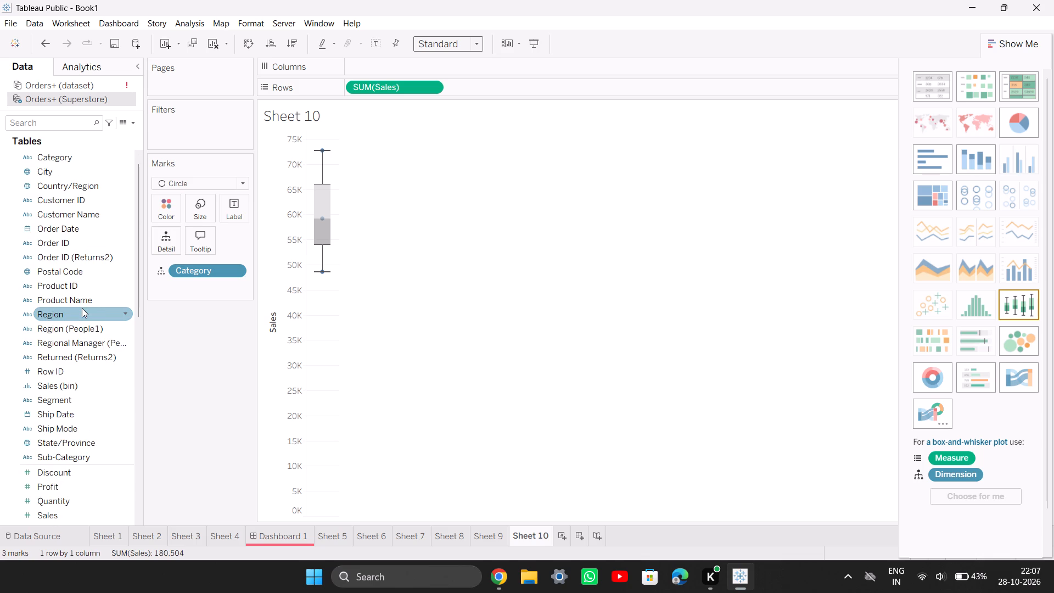
{"action": "left_click_drag", "start_coordinate": [82, 308], "coordinate": [180, 200]}
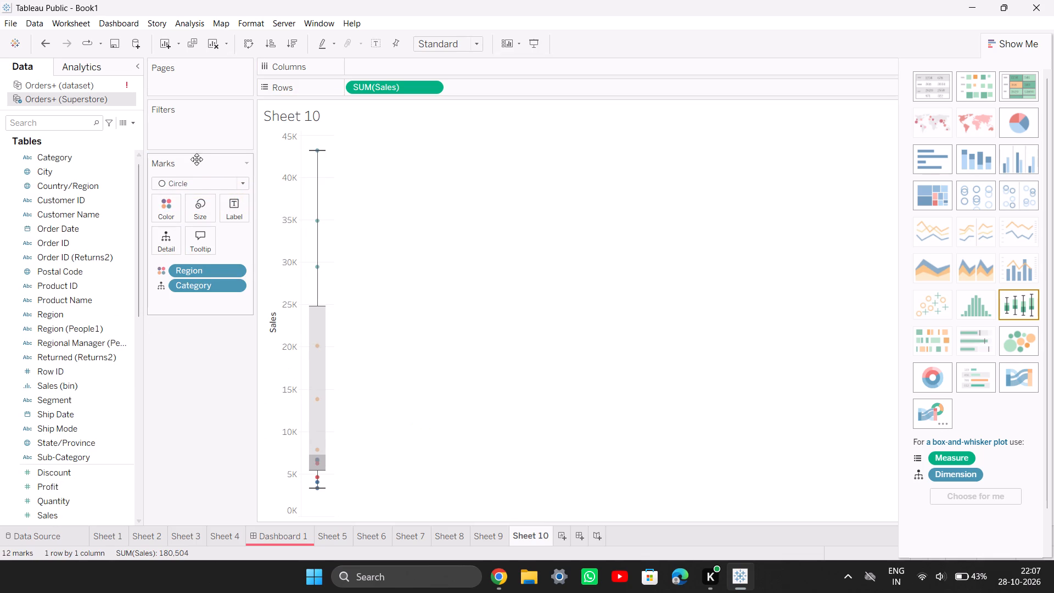
Compare with the guide's 3.F example in Chrome, then select the Tableau 10 palette in Region's color settings in Tableau Public.
{"action": "left_click", "coordinate": [732, 571]}
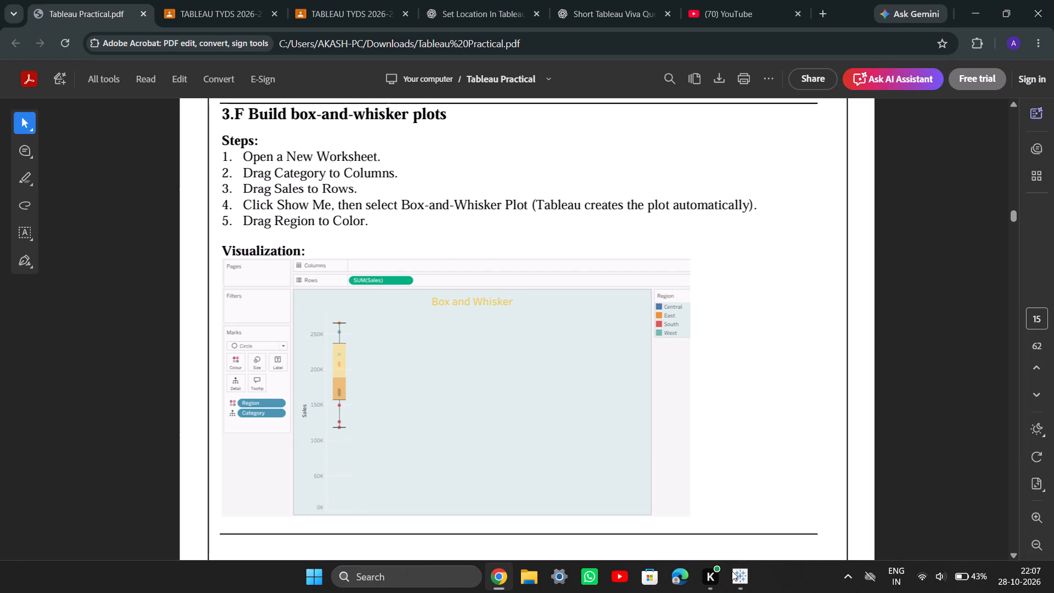
{"action": "left_click", "coordinate": [732, 571]}
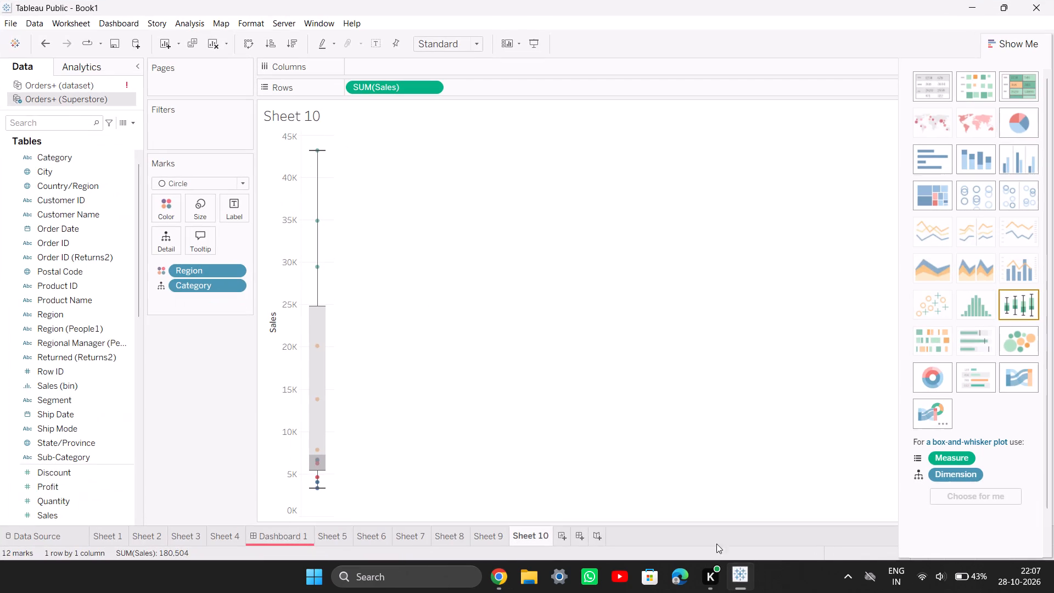
{"action": "left_click", "coordinate": [164, 213]}
{"action": "left_click", "coordinate": [216, 246]}
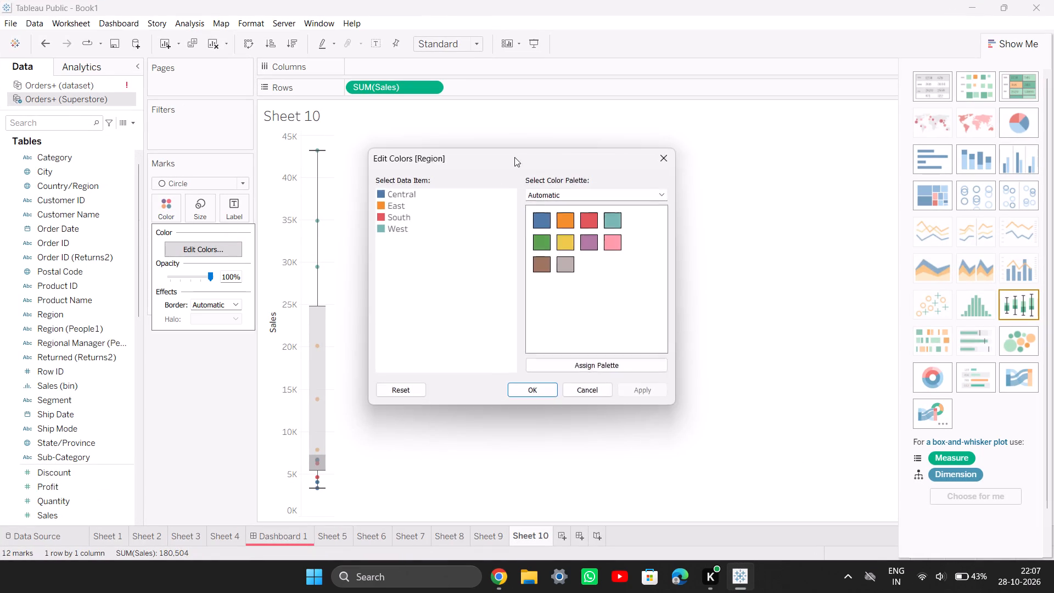
{"action": "left_click", "coordinate": [556, 193]}
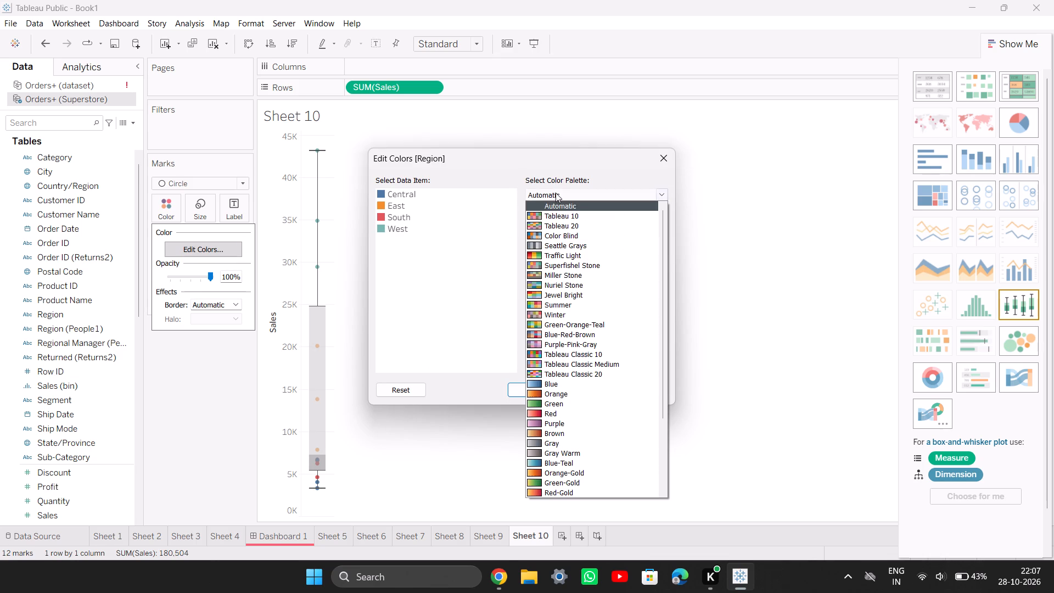
{"action": "left_click", "coordinate": [595, 212]}
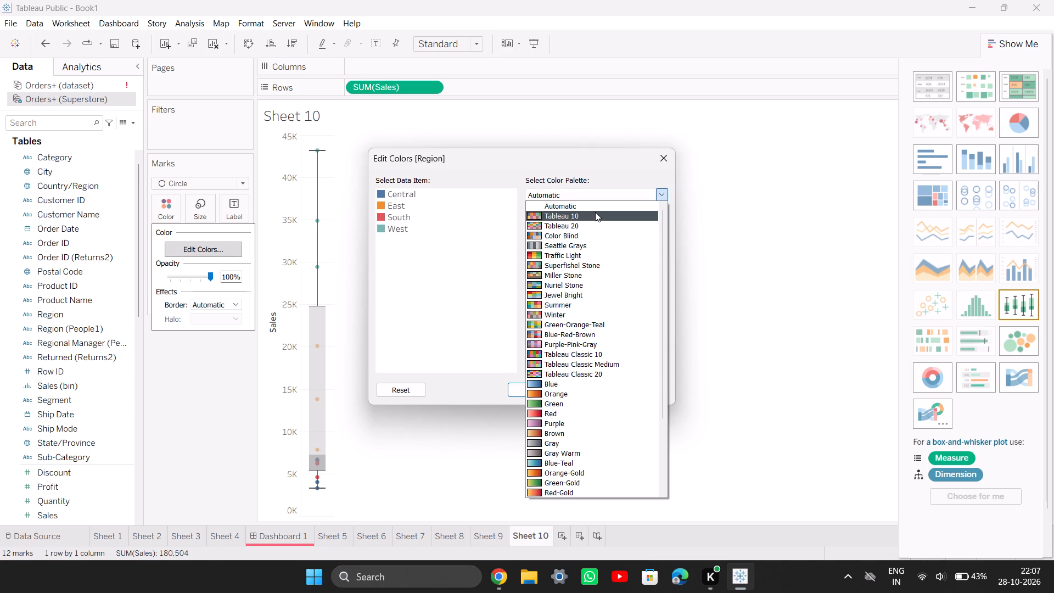
{"action": "left_click", "coordinate": [532, 385]}
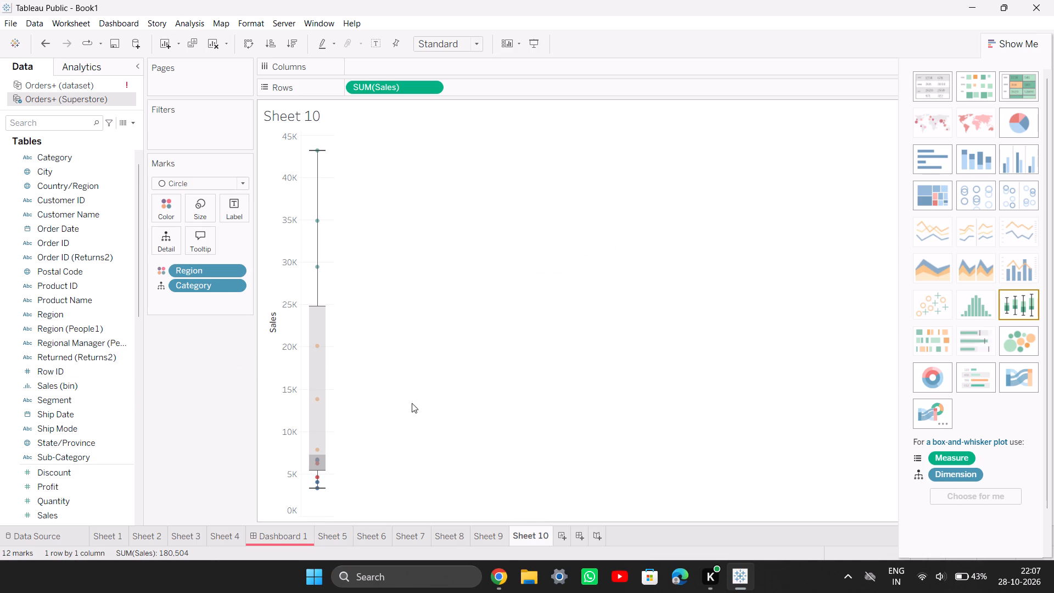
Add a new blank worksheet after Sheet 10.
{"action": "left_click", "coordinate": [568, 543]}
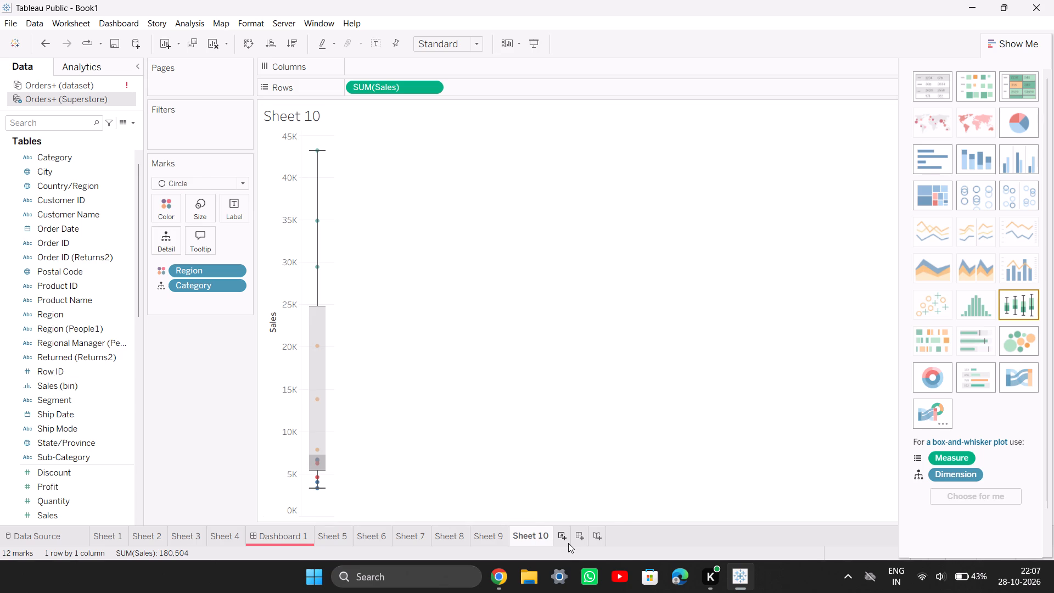
Switch to the practical guide in Chrome and read section 3.G on Gantt charts and advanced date visualizations.
{"action": "left_click", "coordinate": [499, 583]}
{"action": "scroll", "coordinate": [412, 387], "scroll_direction": "down", "scroll_amount": 3}
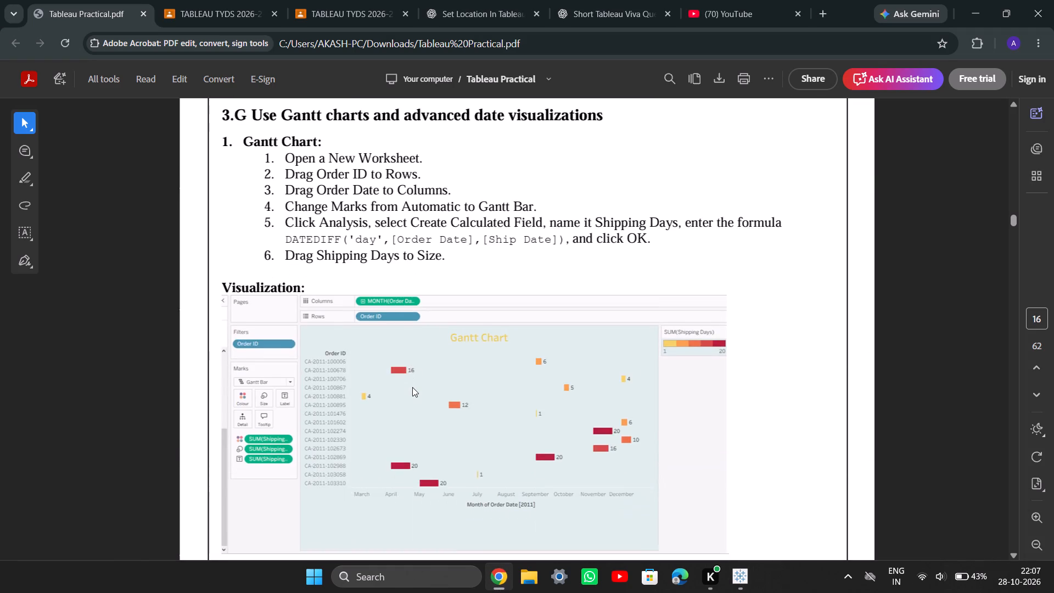
{"action": "scroll", "coordinate": [412, 387], "scroll_direction": "down", "scroll_amount": 7}
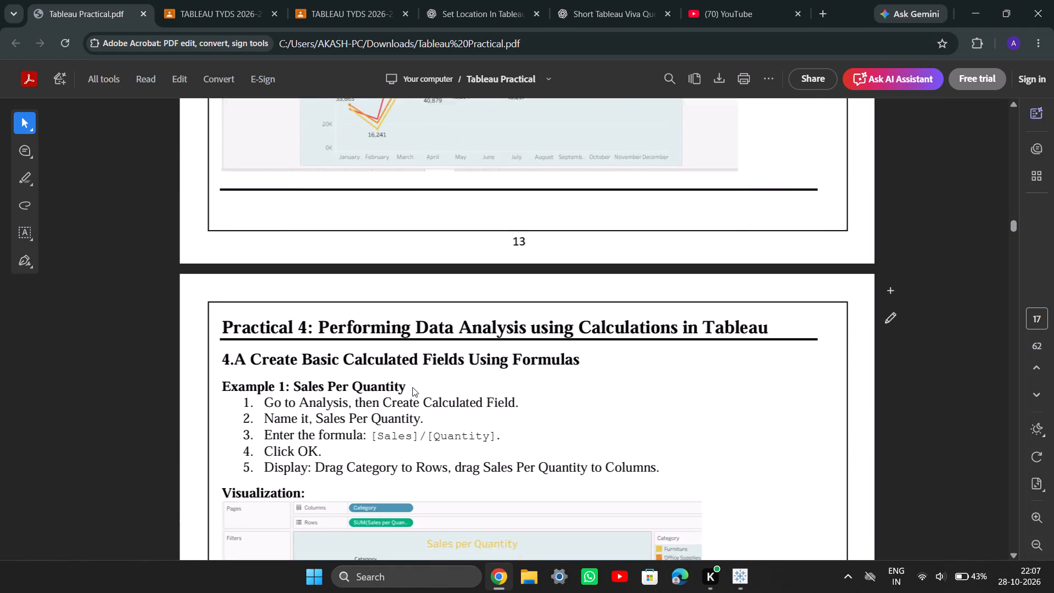
{"action": "scroll", "coordinate": [412, 387], "scroll_direction": "down", "scroll_amount": 1}
{"action": "scroll", "coordinate": [412, 387], "scroll_direction": "up", "scroll_amount": 6}
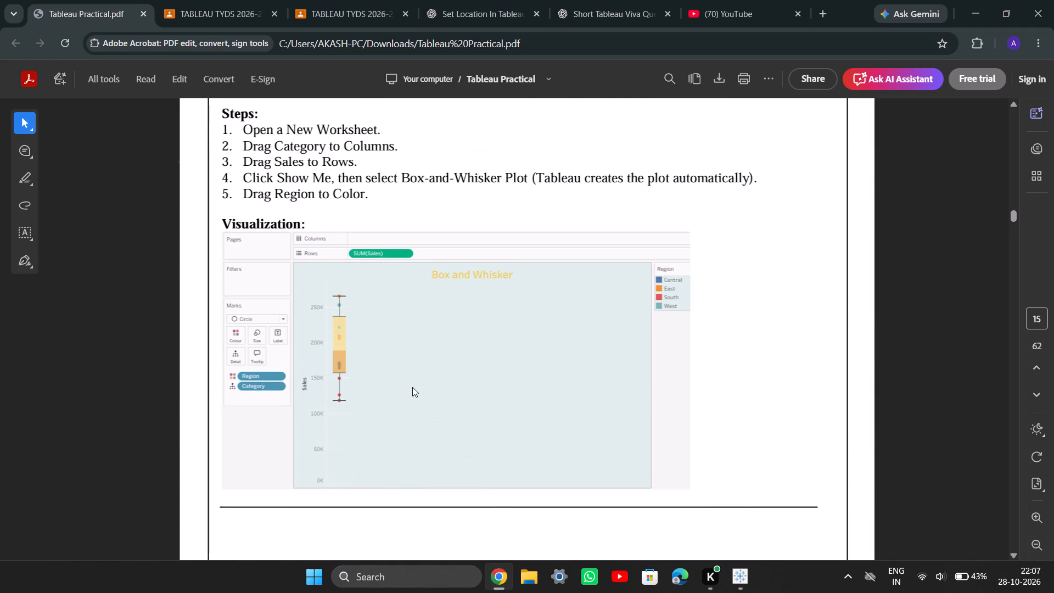
{"action": "scroll", "coordinate": [412, 387], "scroll_direction": "down", "scroll_amount": 4}
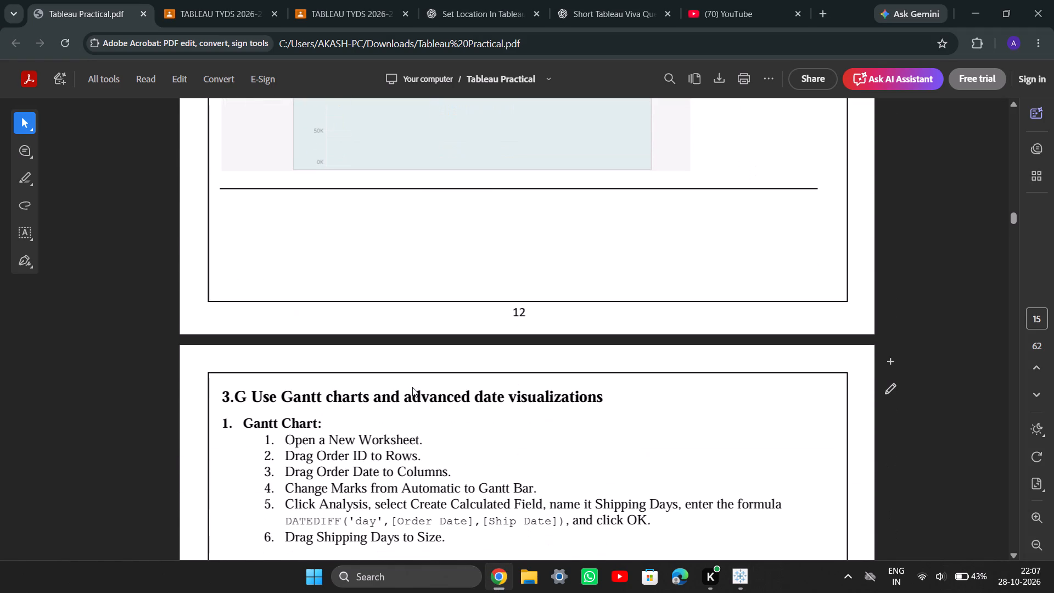
{"action": "scroll", "coordinate": [412, 387], "scroll_direction": "down", "scroll_amount": 1}
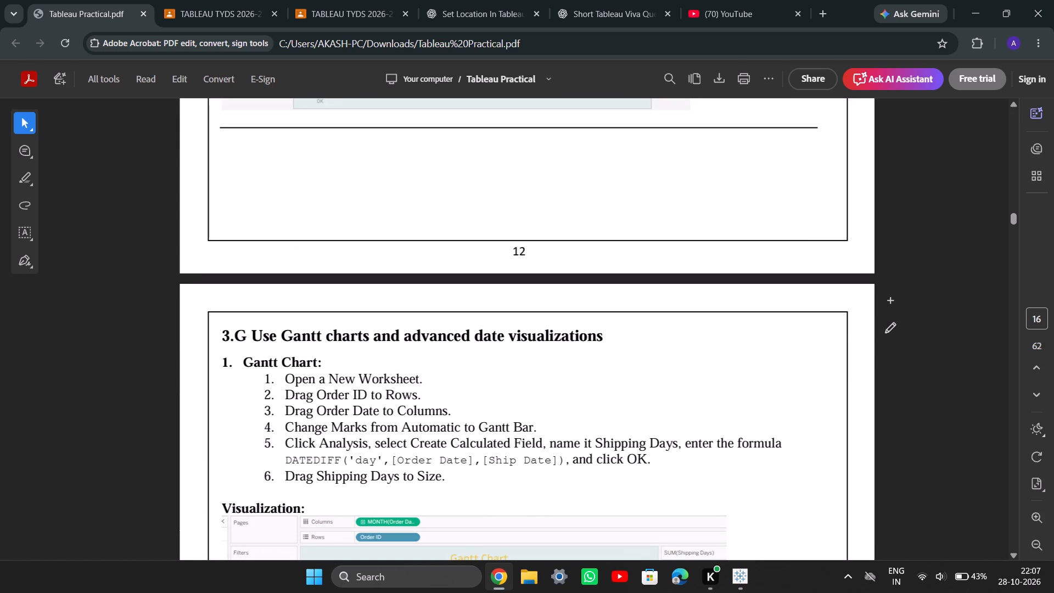
{"action": "scroll", "coordinate": [374, 440], "scroll_direction": "down", "scroll_amount": 2}
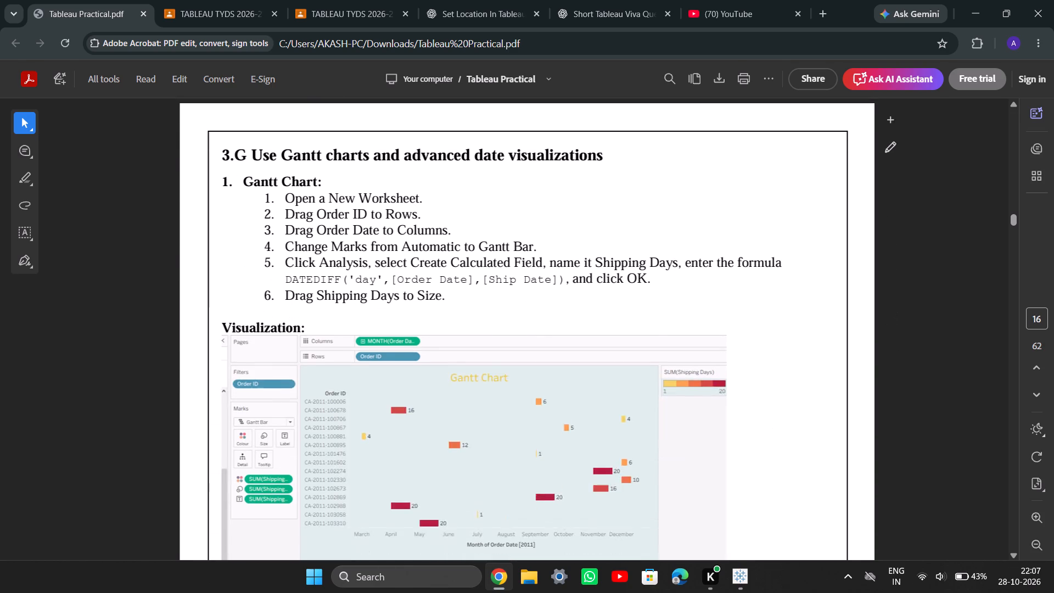
{"action": "scroll", "coordinate": [374, 440], "scroll_direction": "down", "scroll_amount": 4}
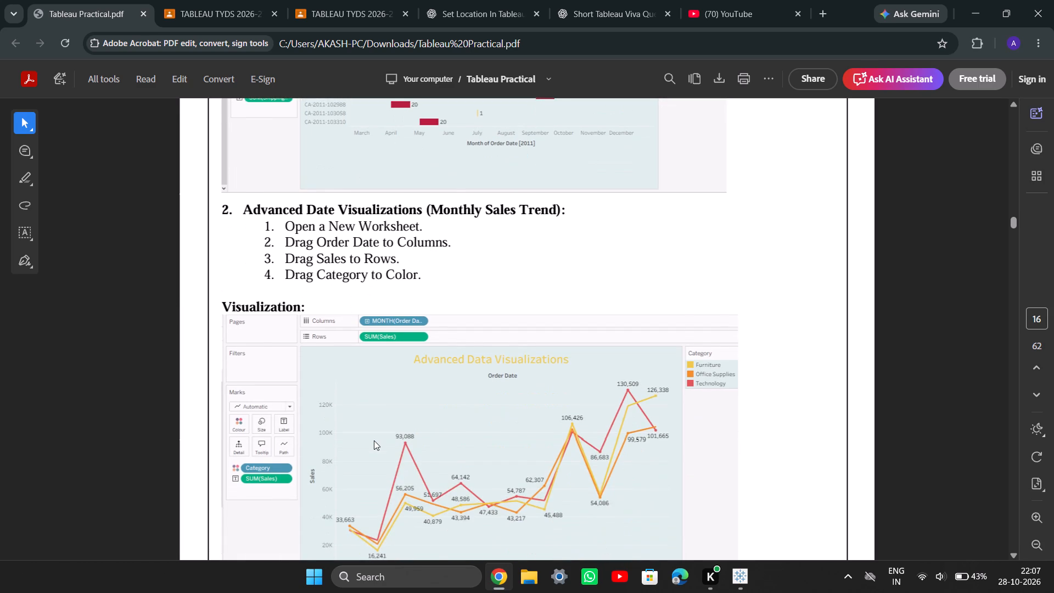
{"action": "scroll", "coordinate": [374, 440], "scroll_direction": "down", "scroll_amount": 1}
{"action": "scroll", "coordinate": [374, 440], "scroll_direction": "up", "scroll_amount": 3}
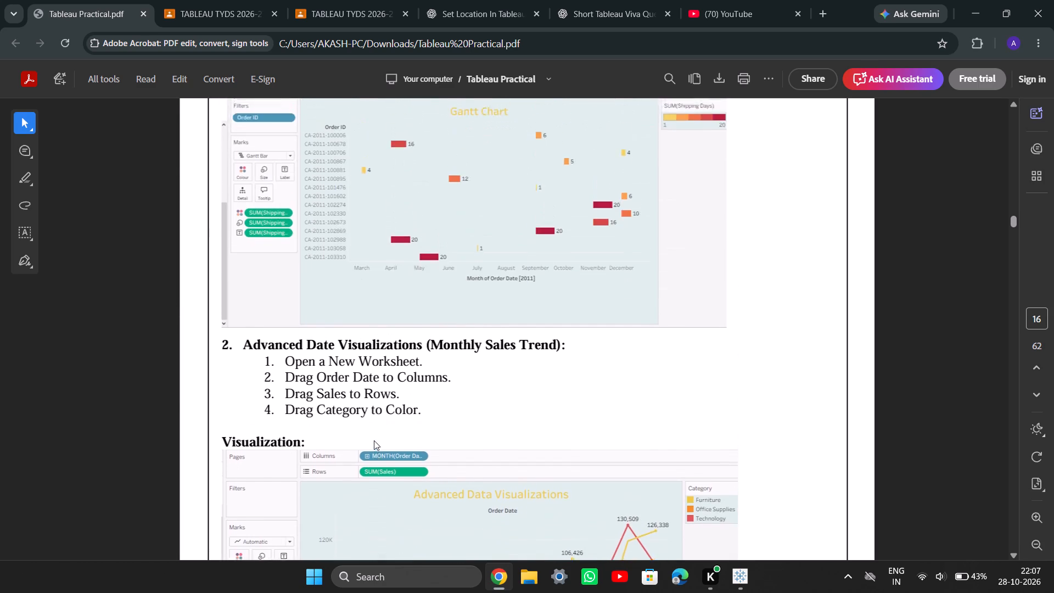
{"action": "scroll", "coordinate": [374, 440], "scroll_direction": "up", "scroll_amount": 1}
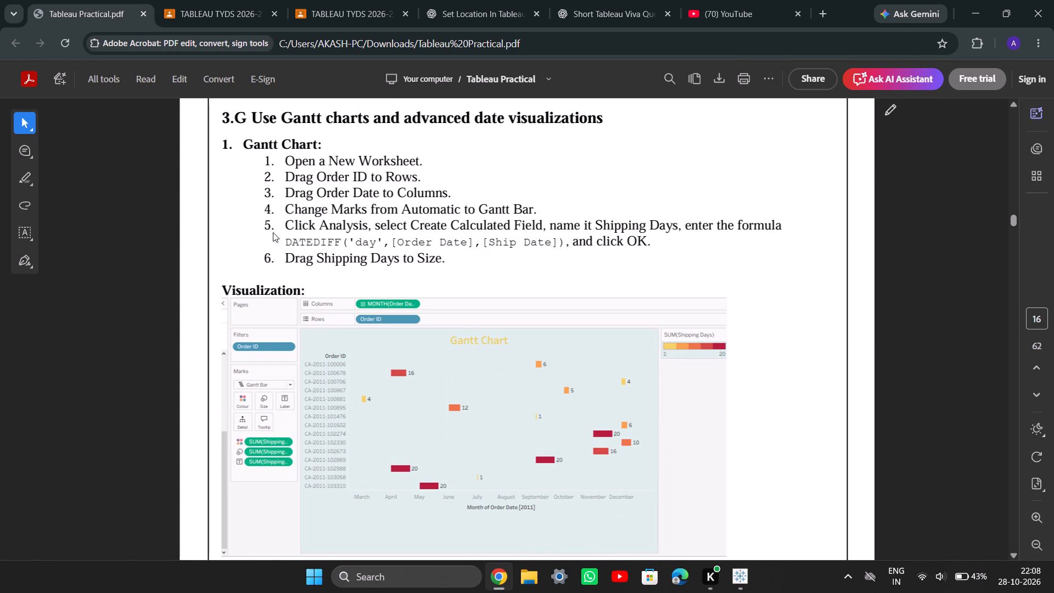
Study the guide's 3.G Gantt Chart instructions, including the Shipping Days formula and the example visualization.
{"action": "left_click_drag", "start_coordinate": [221, 116], "coordinate": [442, 255]}
{"action": "left_click", "coordinate": [442, 255]}
{"action": "left_click_drag", "start_coordinate": [222, 111], "coordinate": [456, 205]}
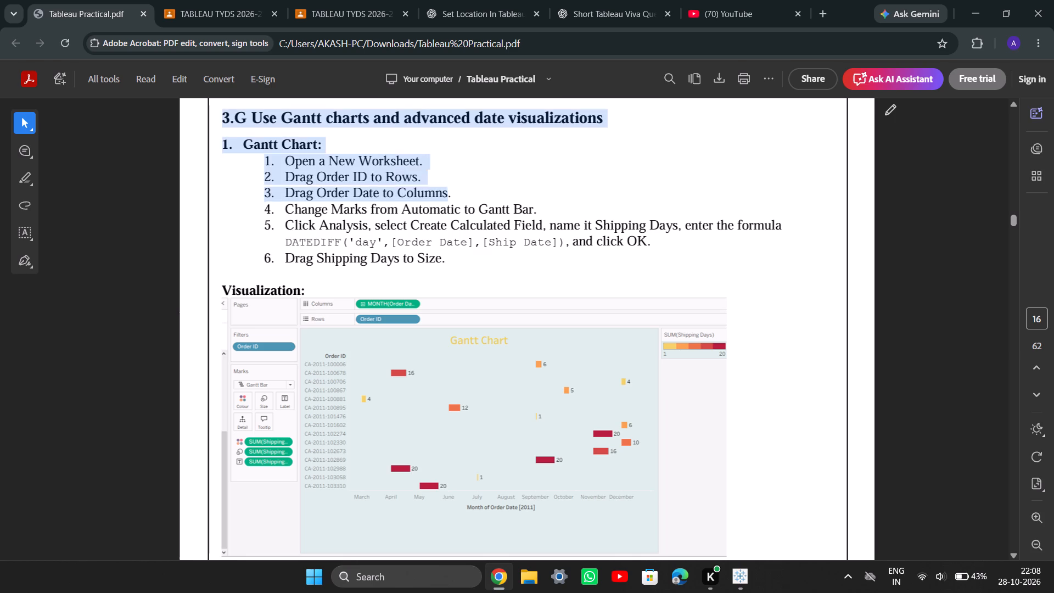
{"action": "left_click_drag", "start_coordinate": [456, 205], "coordinate": [485, 270]}
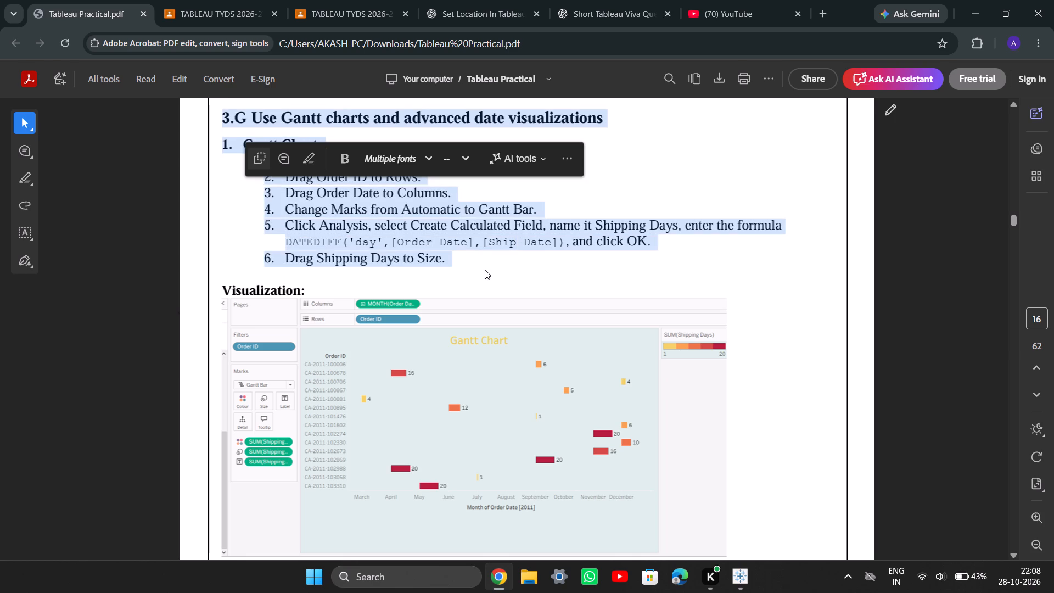
{"action": "left_click", "coordinate": [248, 122]}
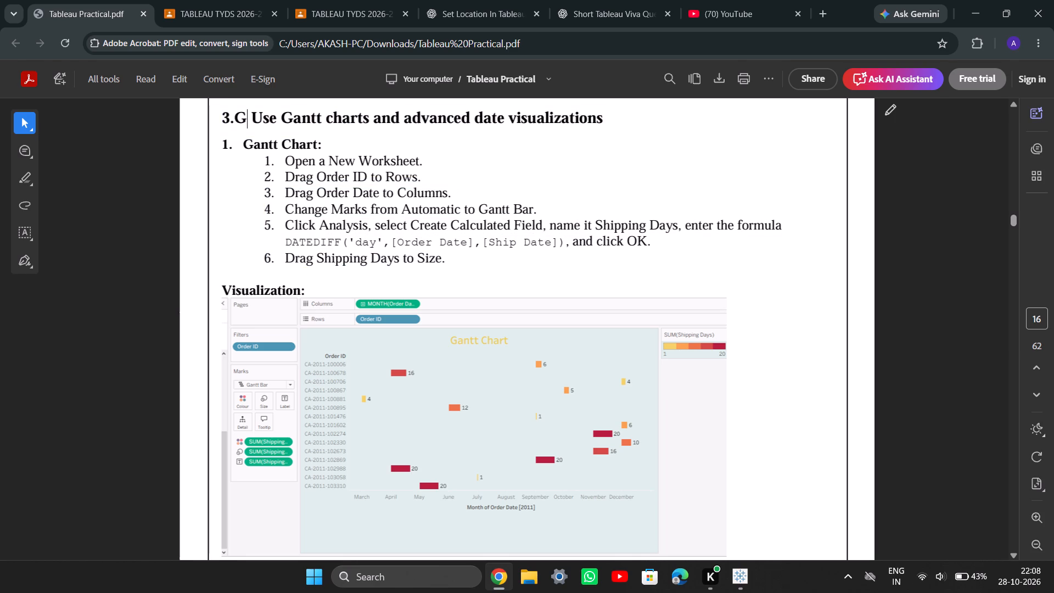
{"action": "left_click_drag", "start_coordinate": [221, 116], "coordinate": [425, 193]}
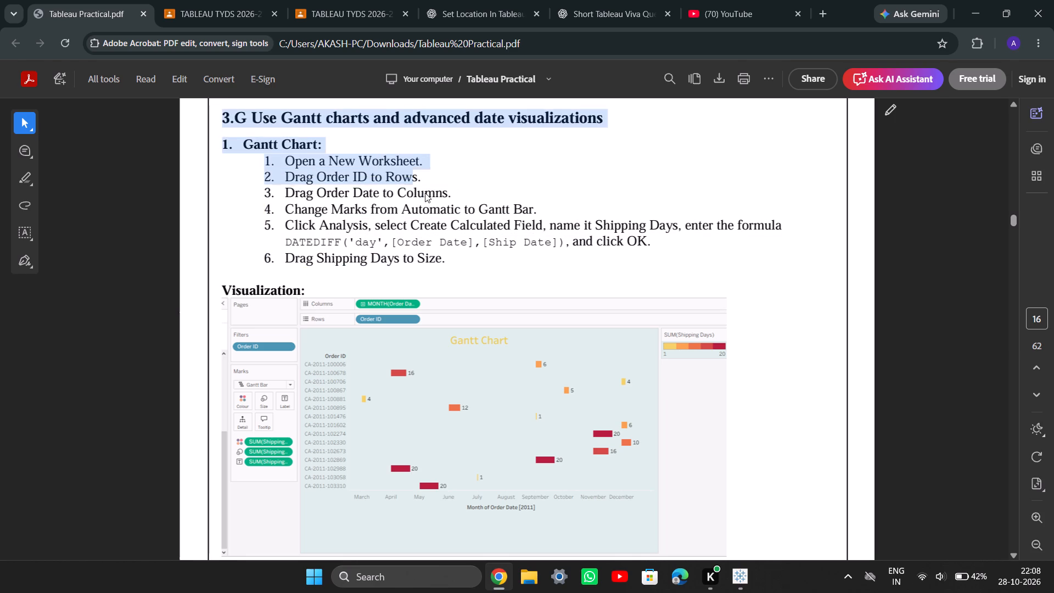
{"action": "left_click_drag", "start_coordinate": [425, 193], "coordinate": [435, 254]}
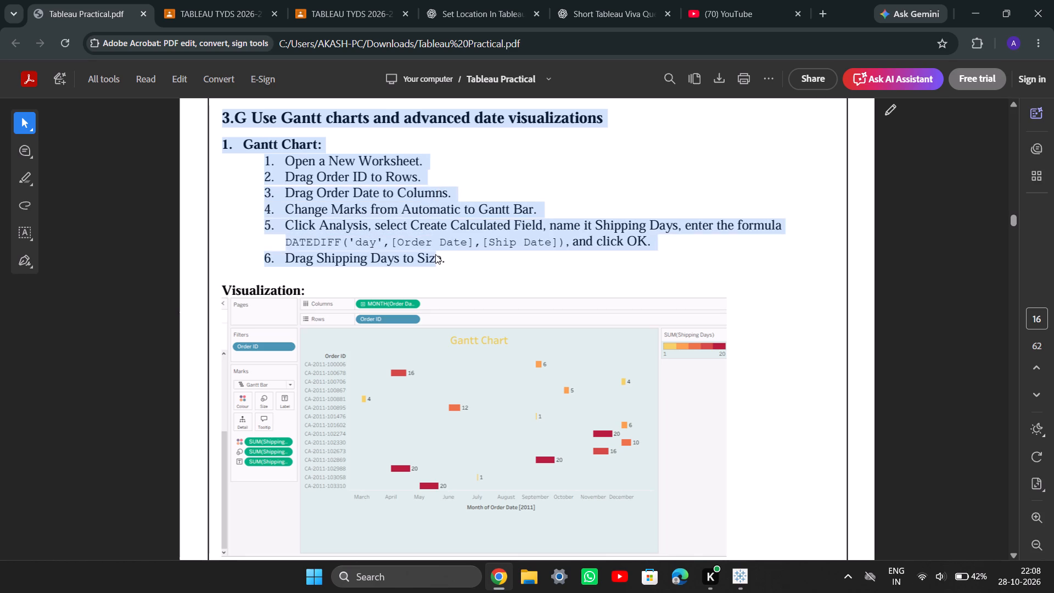
{"action": "left_click_drag", "start_coordinate": [435, 254], "coordinate": [440, 253]}
{"action": "left_click", "coordinate": [440, 253]}
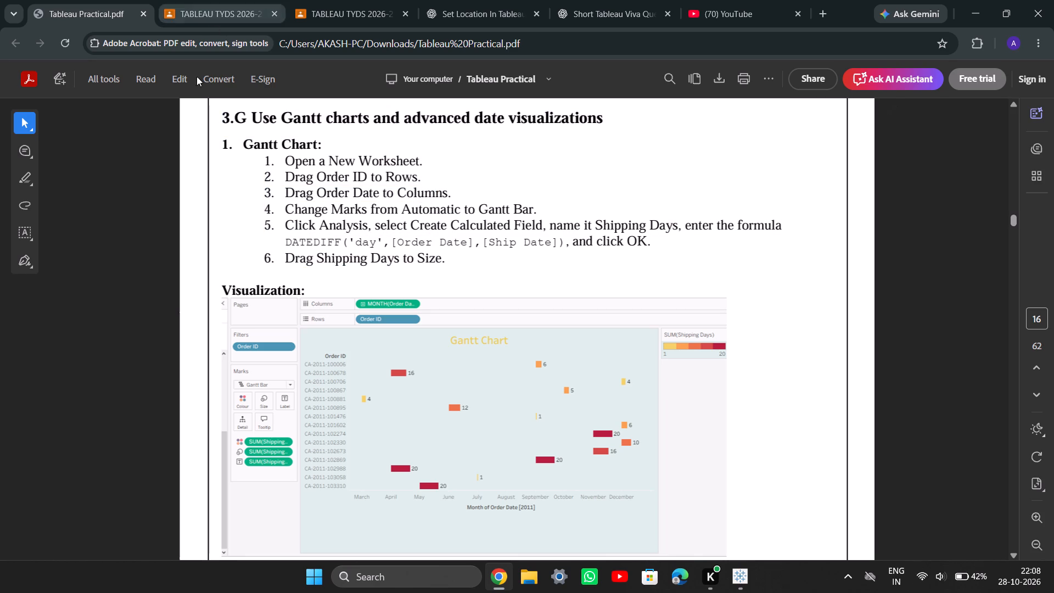
{"action": "left_click_drag", "start_coordinate": [225, 111], "coordinate": [416, 250]}
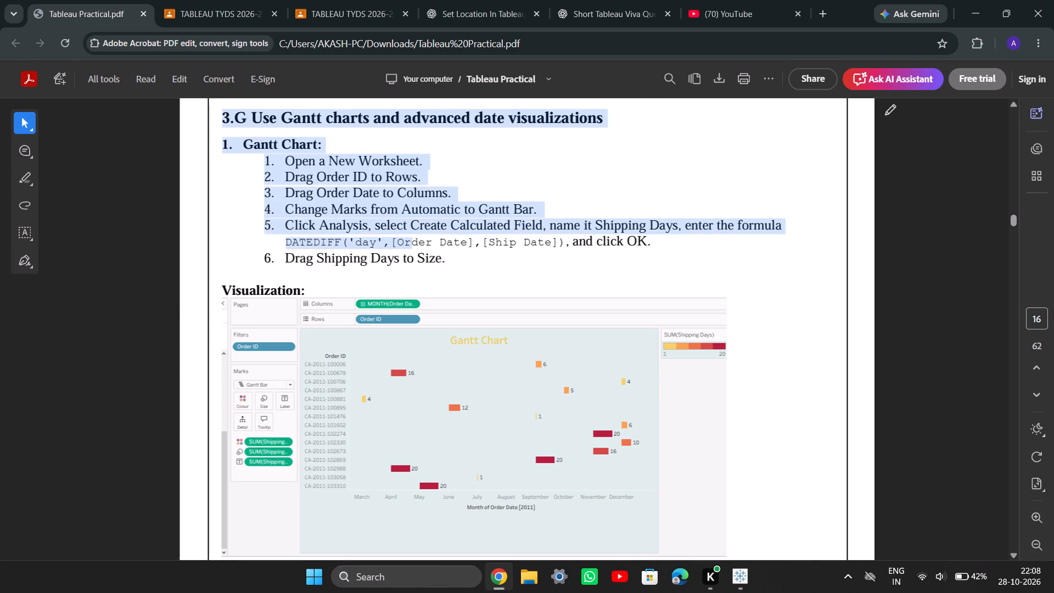
{"action": "left_click_drag", "start_coordinate": [416, 250], "coordinate": [445, 255]}
{"action": "left_click", "coordinate": [445, 255]}
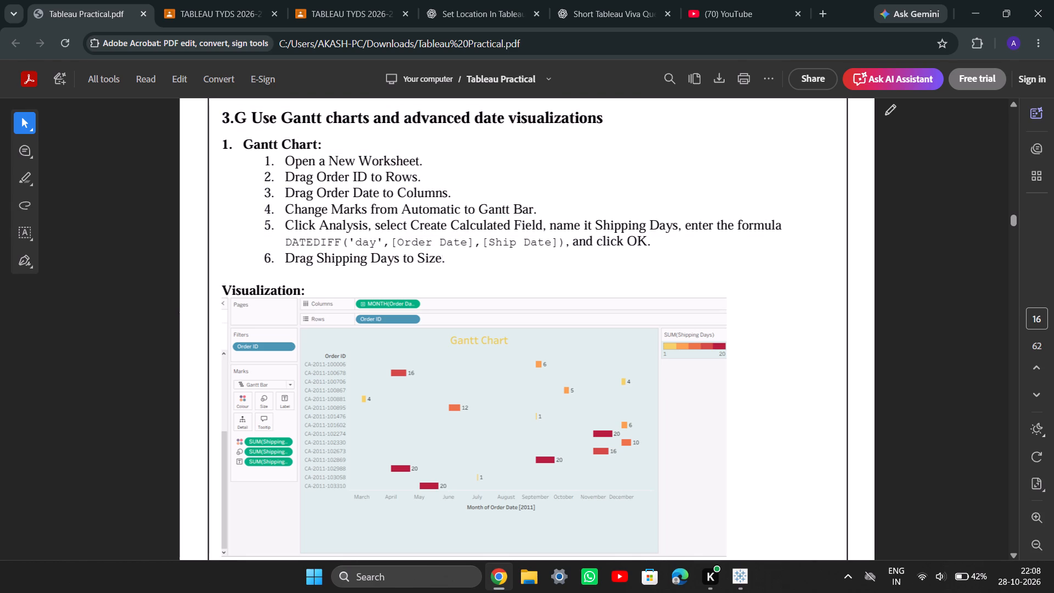
{"action": "left_click_drag", "start_coordinate": [223, 113], "coordinate": [443, 255]}
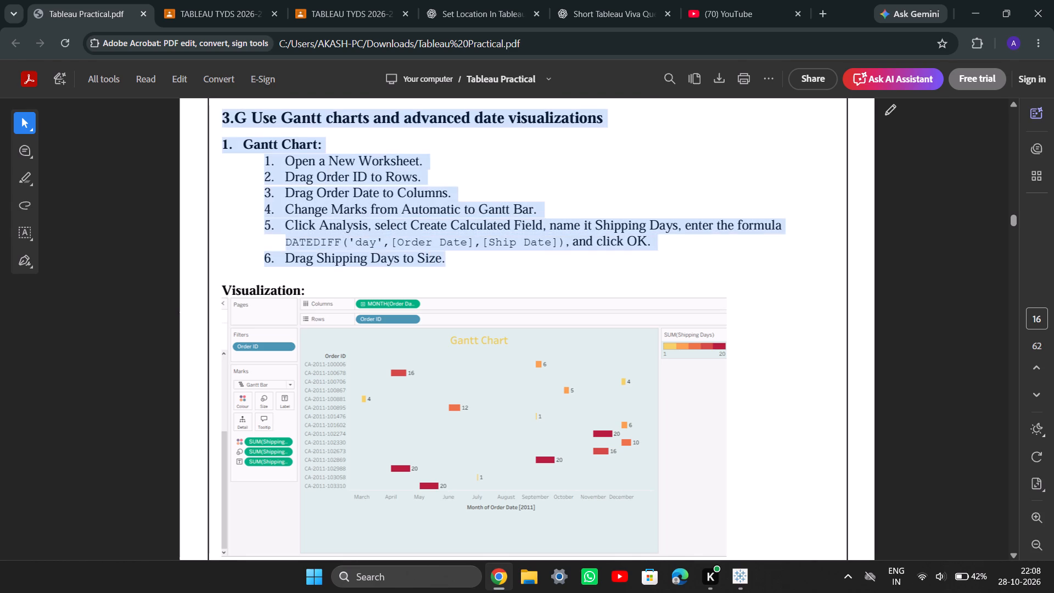
{"action": "left_click", "coordinate": [443, 255]}
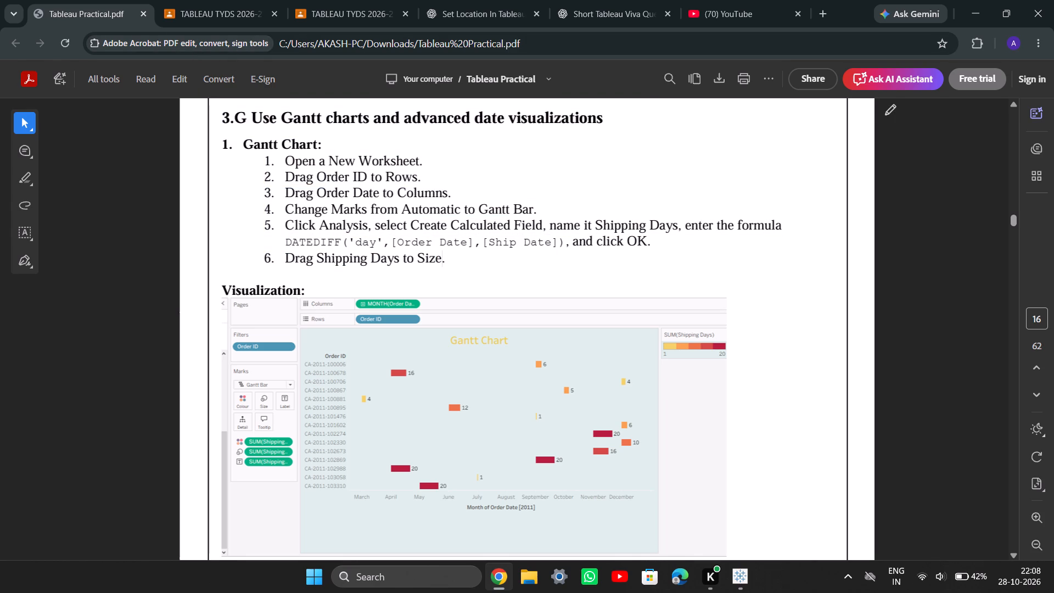
{"action": "left_click_drag", "start_coordinate": [224, 116], "coordinate": [450, 277]}
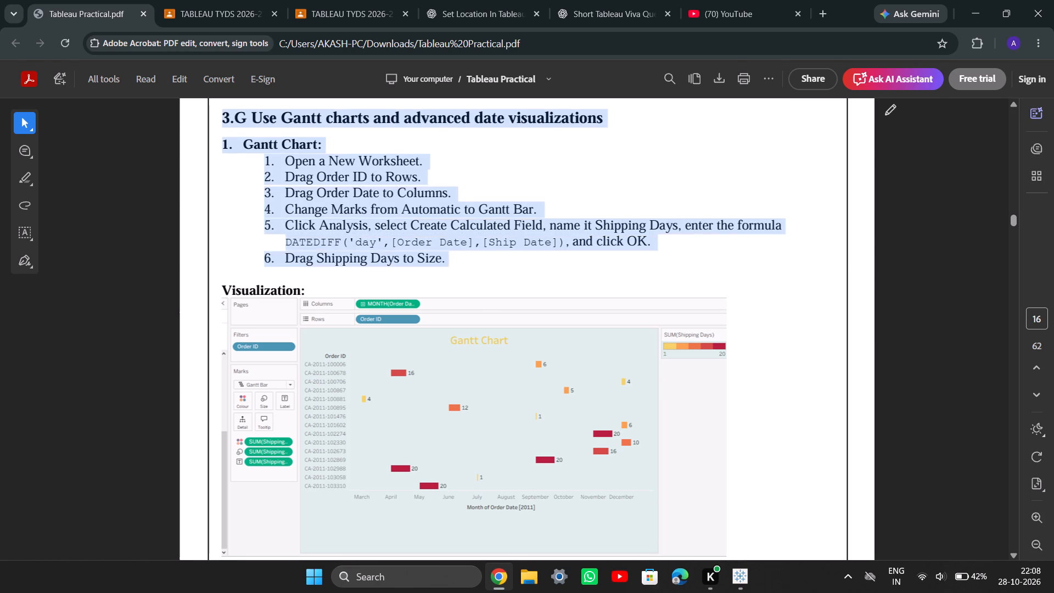
{"action": "left_click_drag", "start_coordinate": [450, 277], "coordinate": [456, 308]}
{"action": "left_click", "coordinate": [456, 308]}
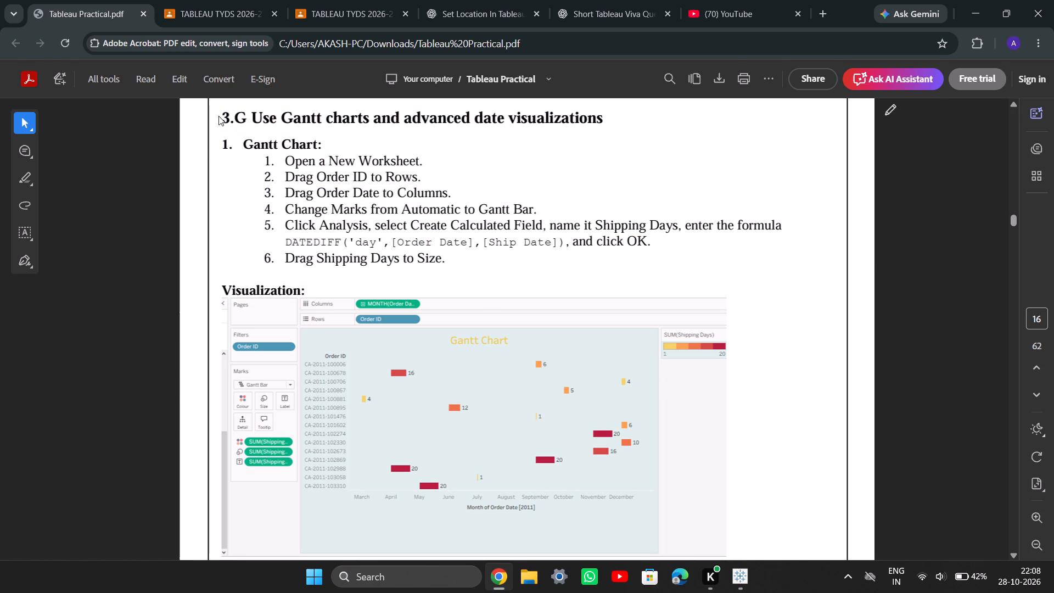
{"action": "left_click_drag", "start_coordinate": [222, 114], "coordinate": [439, 270]}
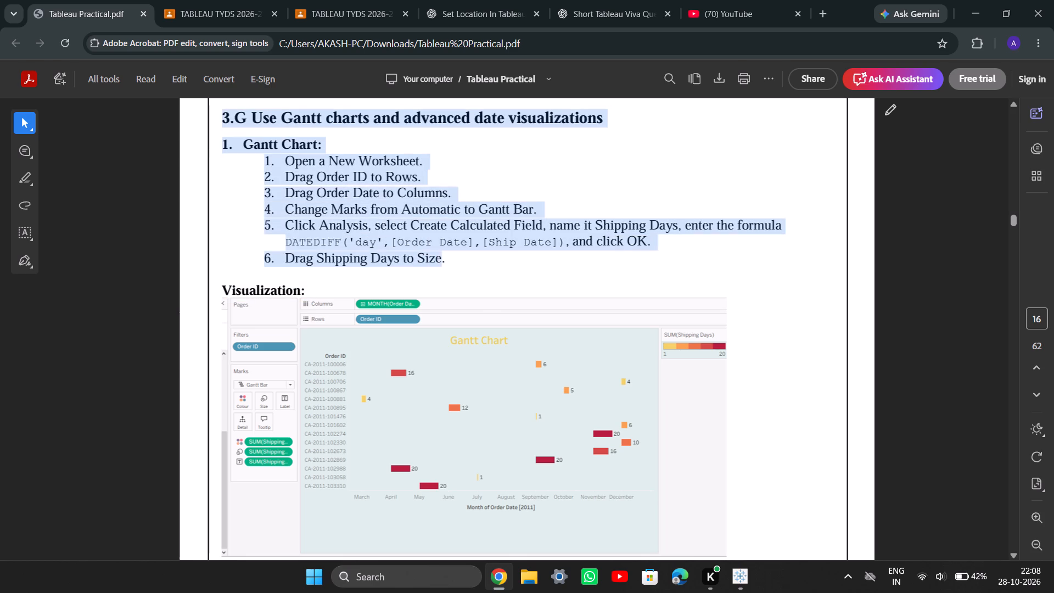
{"action": "left_click_drag", "start_coordinate": [439, 270], "coordinate": [453, 265]}
{"action": "left_click", "coordinate": [453, 265]}
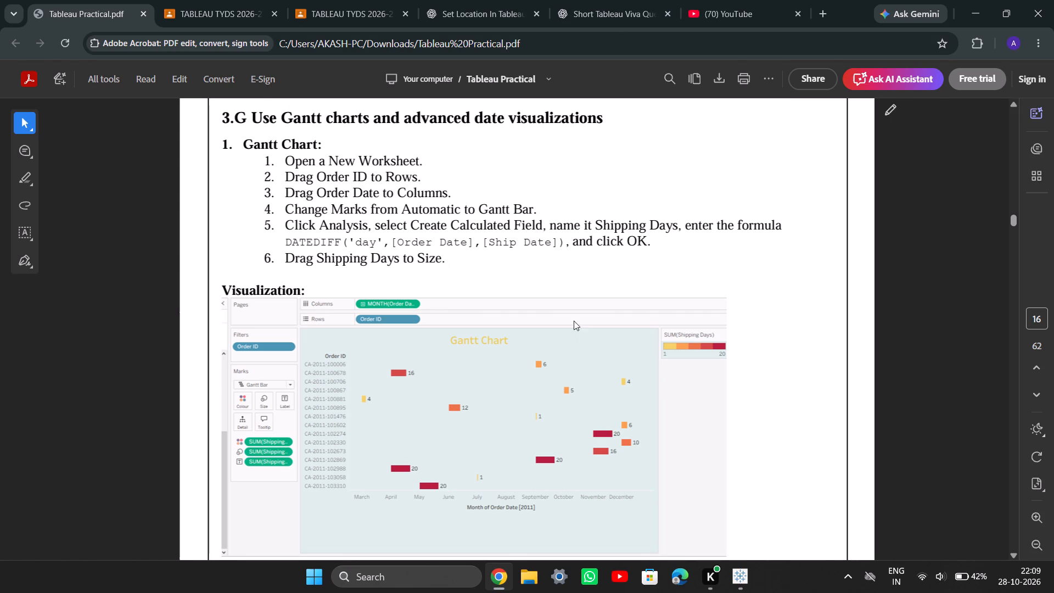
Switch to Tableau Public and place Order ID on Rows and Order Date on Columns in Sheet 11.
{"action": "left_click", "coordinate": [743, 581]}
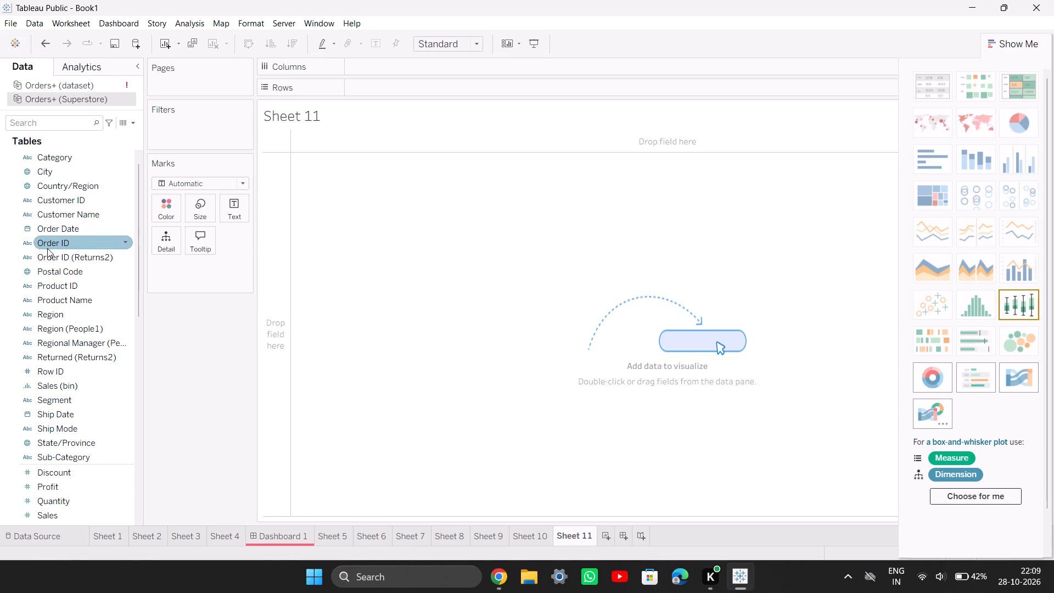
{"action": "left_click_drag", "start_coordinate": [47, 248], "coordinate": [384, 78]}
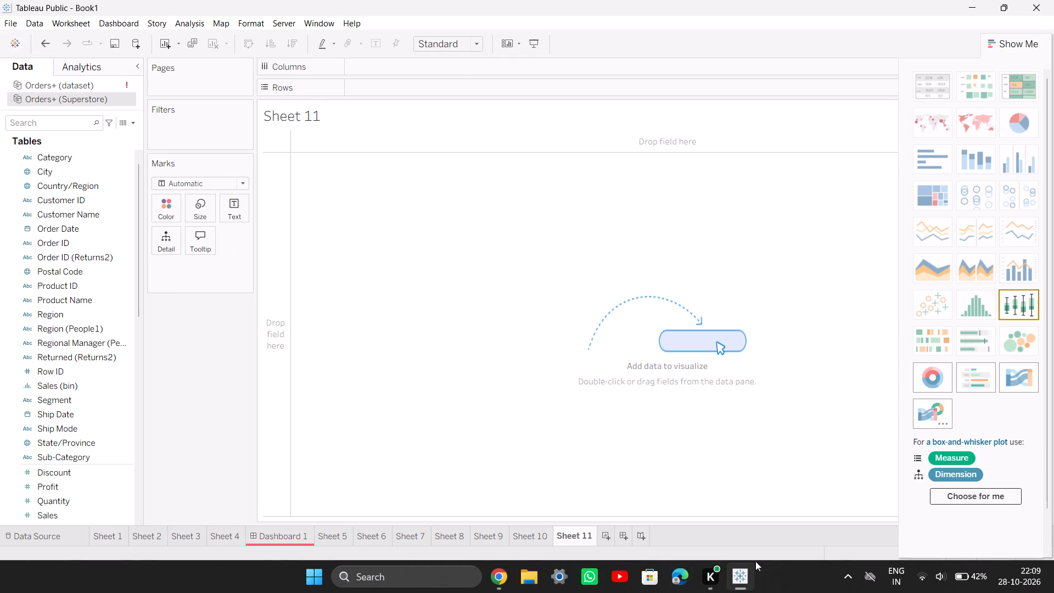
{"action": "left_click", "coordinate": [745, 573]}
{"action": "left_click", "coordinate": [745, 573]}
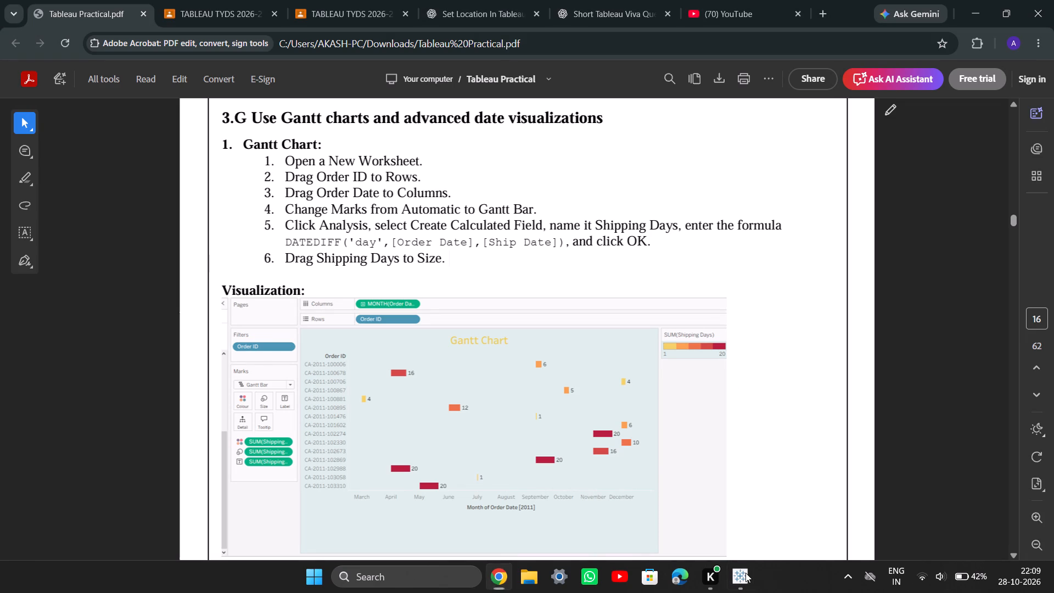
{"action": "left_click_drag", "start_coordinate": [61, 244], "coordinate": [233, 188]}
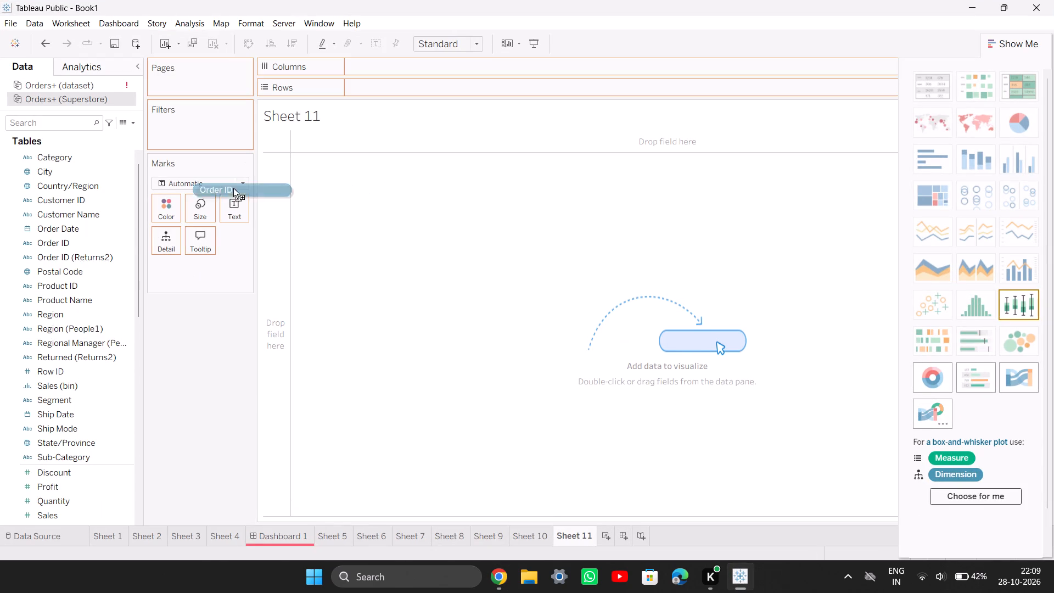
{"action": "left_click_drag", "start_coordinate": [233, 188], "coordinate": [406, 95]}
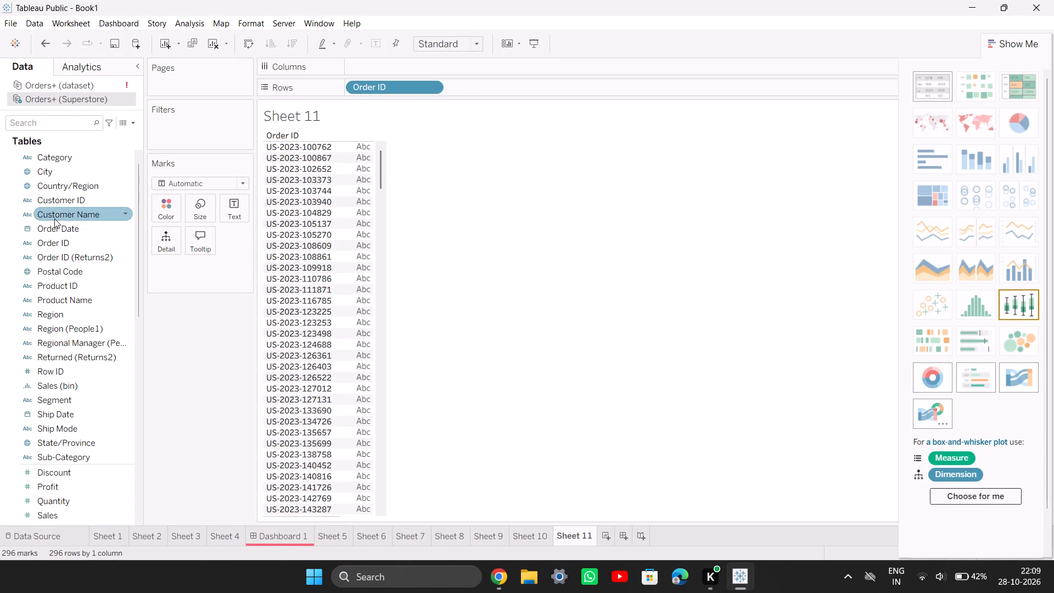
{"action": "left_click_drag", "start_coordinate": [61, 230], "coordinate": [375, 70]}
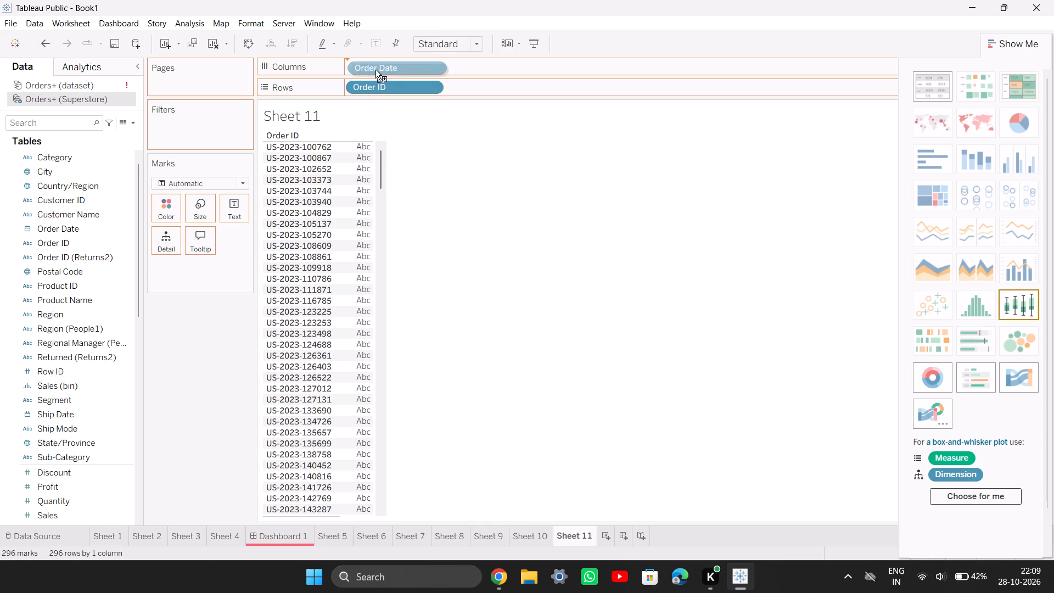
{"action": "left_click_drag", "start_coordinate": [375, 70], "coordinate": [375, 69]}
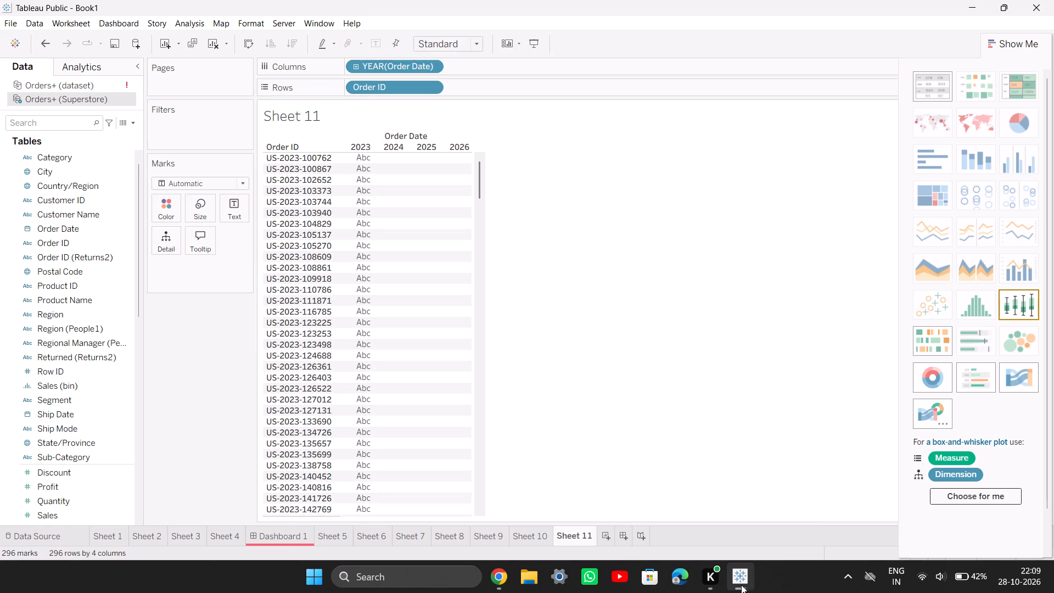
Check the guide's Gantt steps in Chrome, then return to Tableau Public and set the mark type to Gantt Bar.
{"action": "left_click", "coordinate": [741, 585]}
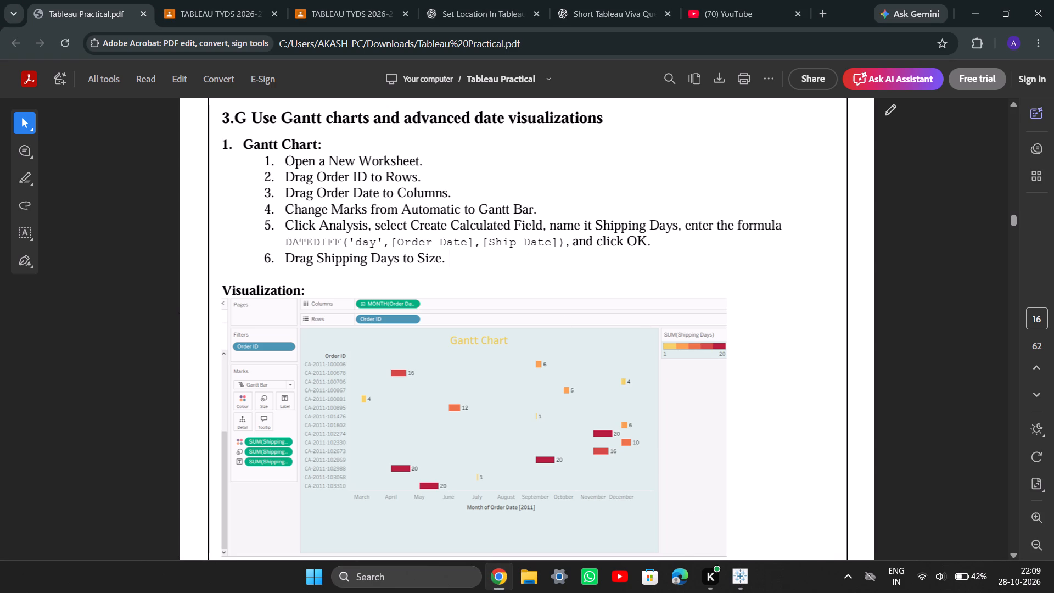
{"action": "left_click", "coordinate": [743, 570]}
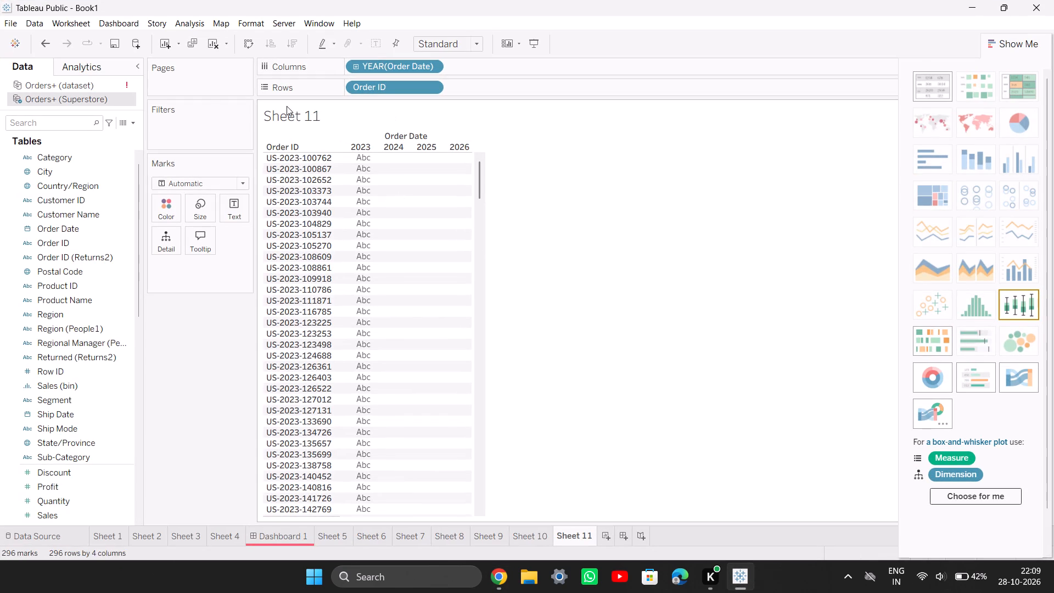
{"action": "left_click", "coordinate": [206, 182]}
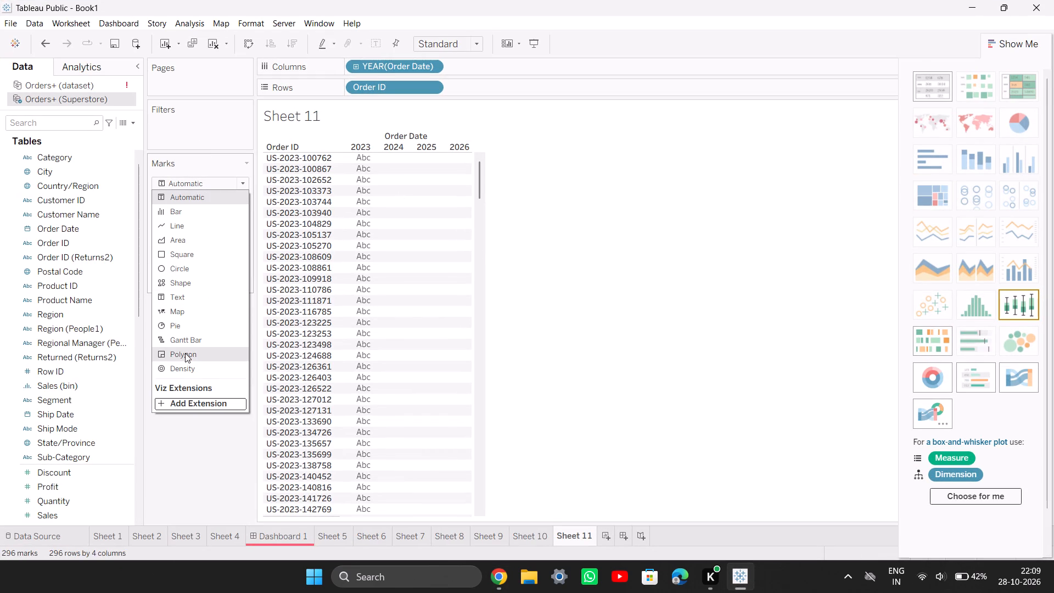
{"action": "left_click", "coordinate": [196, 338]}
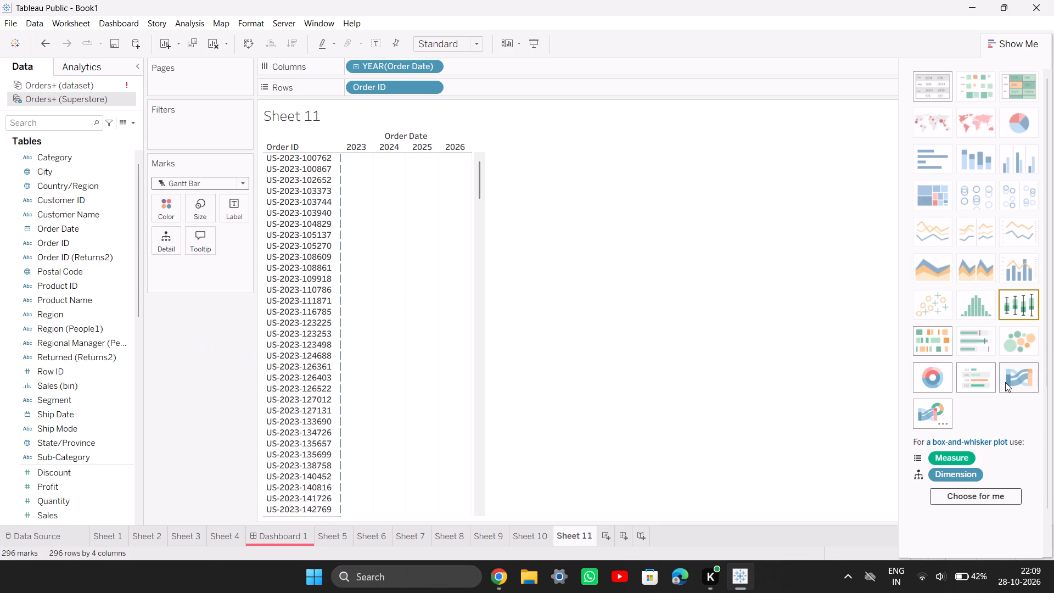
Try the Tableau Table chart type, then apply the Radial chart type to Sheet 11's Order ID and Order Date fields.
{"action": "left_click", "coordinate": [983, 372]}
{"action": "left_click", "coordinate": [929, 379]}
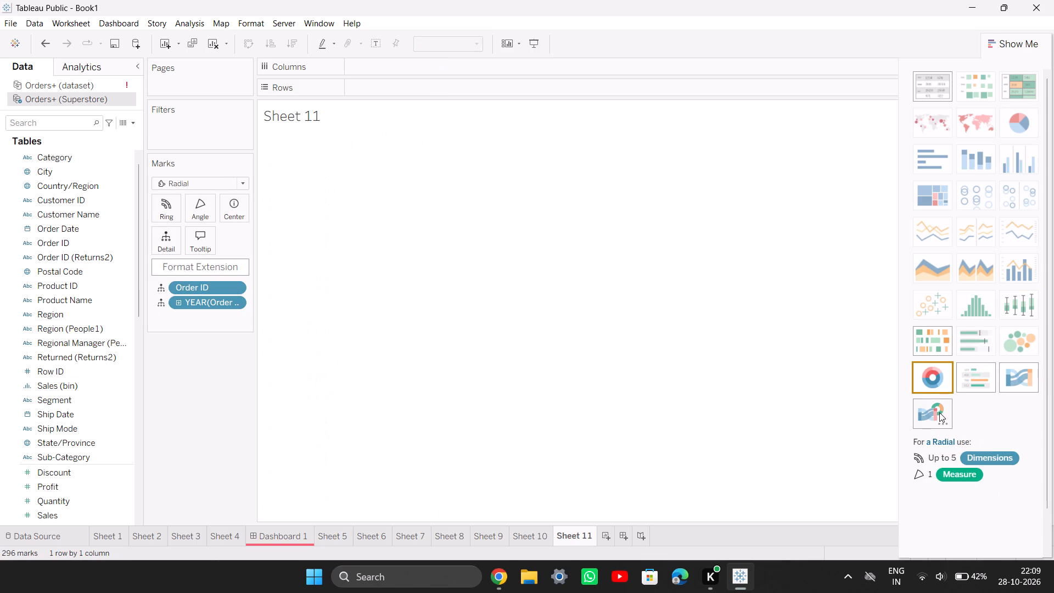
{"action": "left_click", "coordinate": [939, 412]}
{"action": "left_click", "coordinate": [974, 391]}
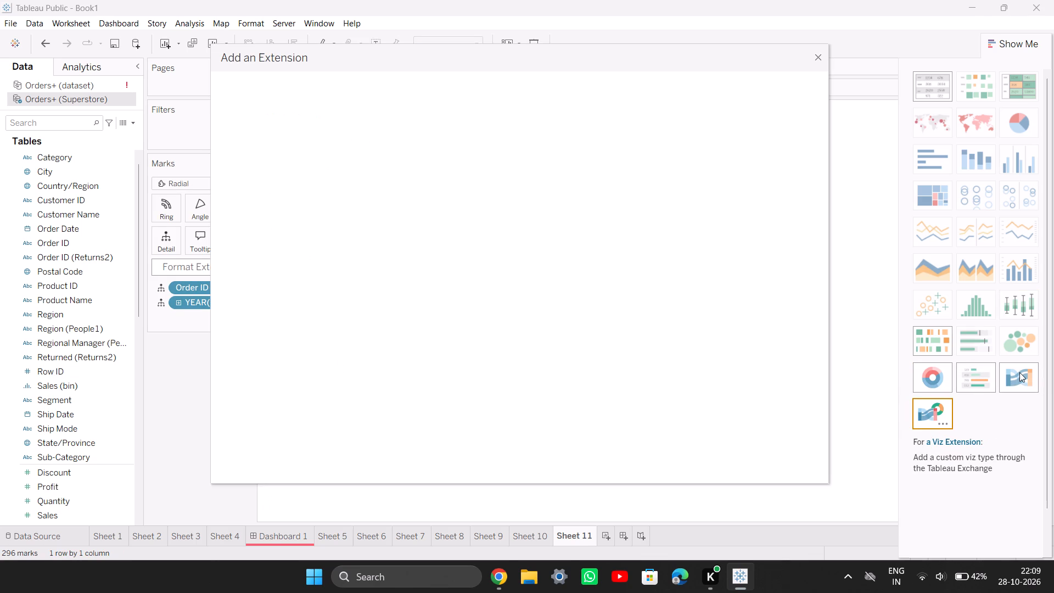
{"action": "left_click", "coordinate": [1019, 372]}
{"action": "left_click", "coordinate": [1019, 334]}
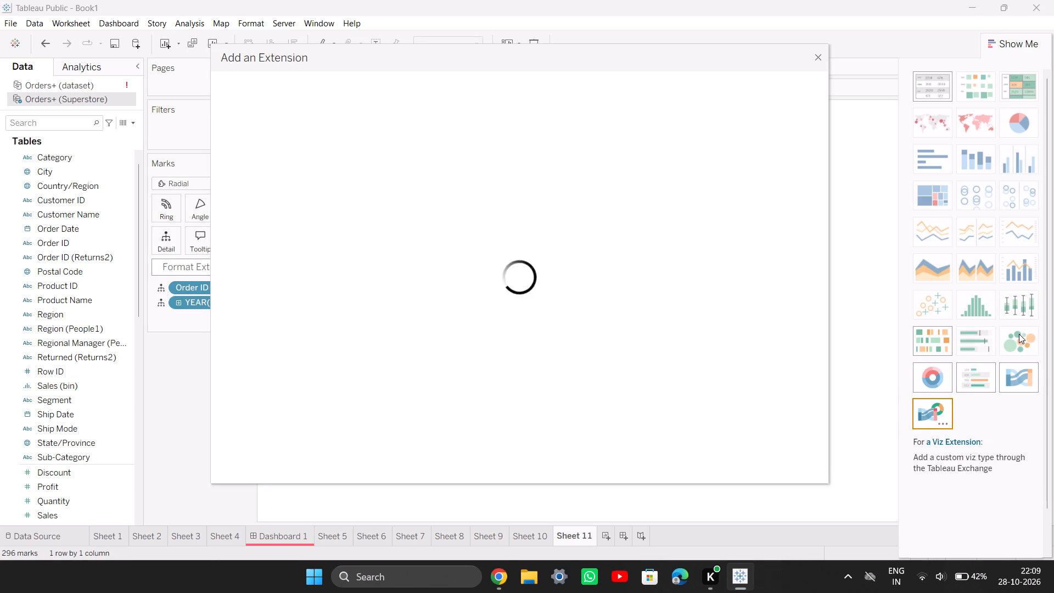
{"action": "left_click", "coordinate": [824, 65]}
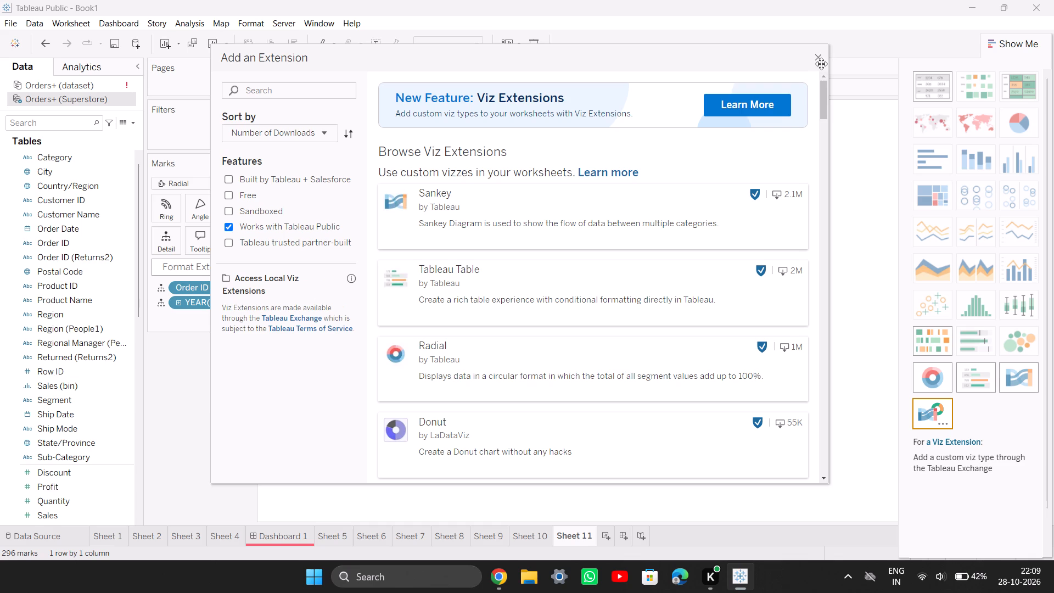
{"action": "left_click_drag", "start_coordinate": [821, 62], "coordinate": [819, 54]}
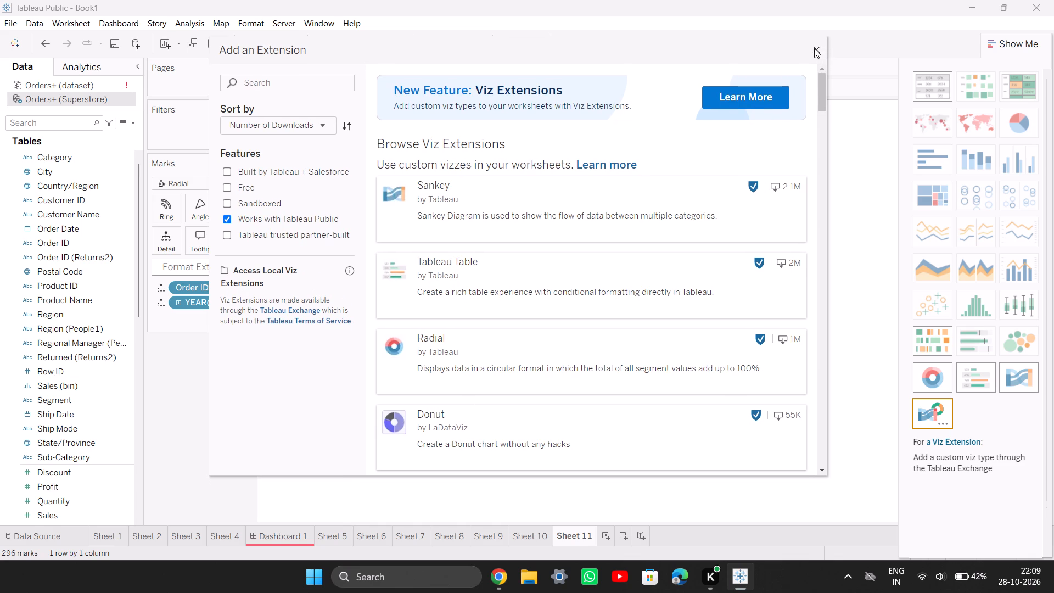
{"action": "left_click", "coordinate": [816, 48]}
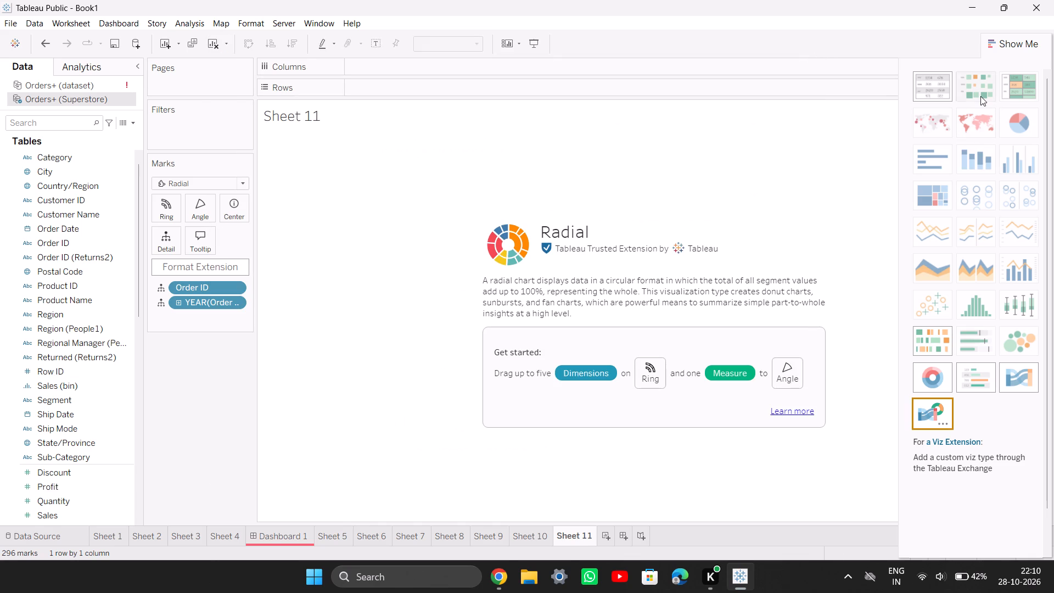
Examine the field requirements of the available chart types, including heat map, maps, bars, circles, lines, scatter plot, histogram and packed bubbles.
{"action": "left_click", "coordinate": [980, 96]}
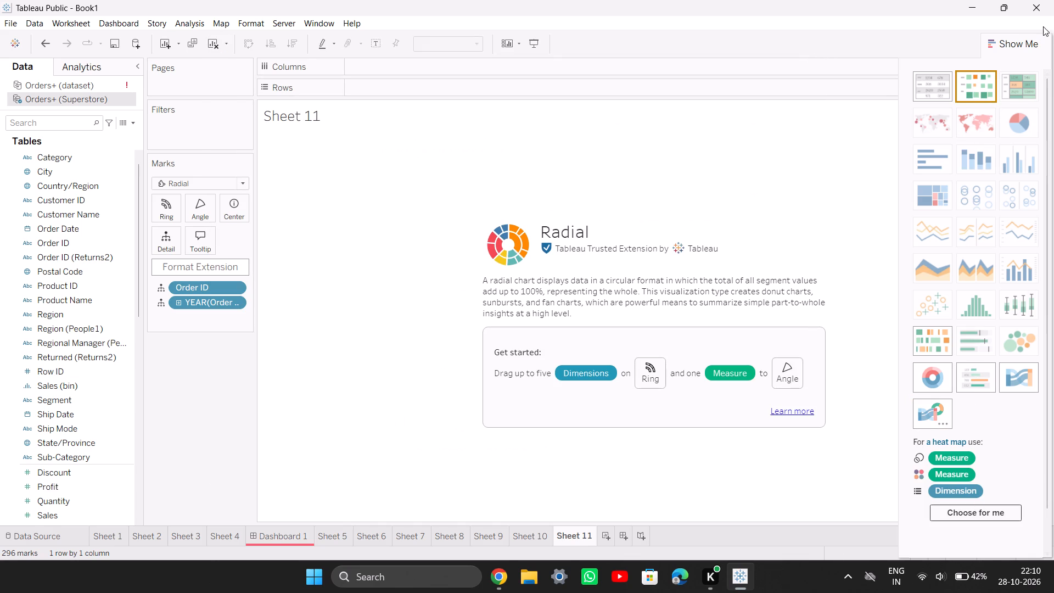
{"action": "left_click", "coordinate": [1019, 84]}
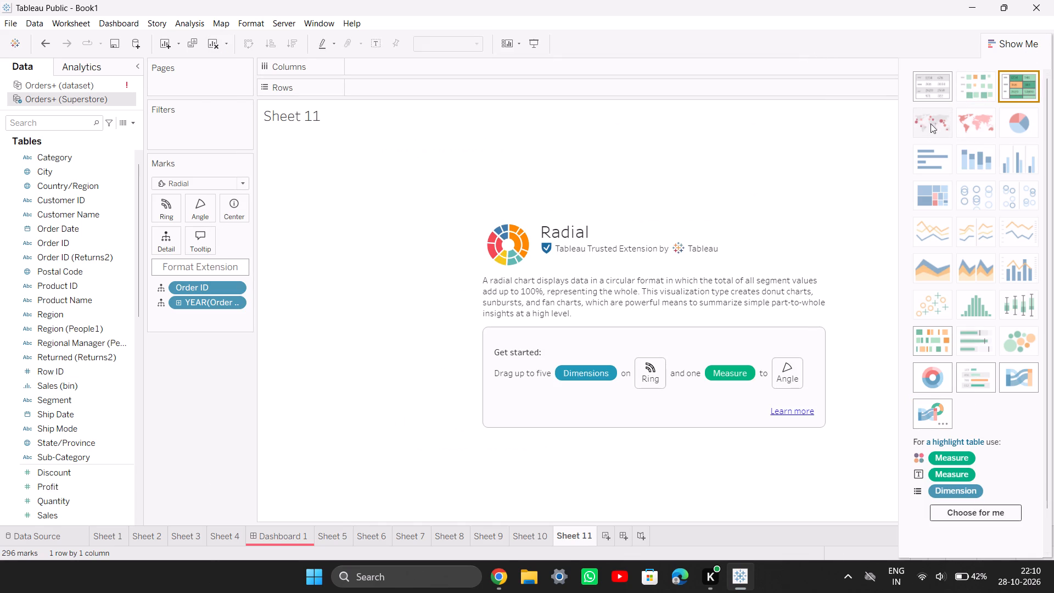
{"action": "left_click", "coordinate": [917, 132]}
{"action": "left_click", "coordinate": [1001, 126]}
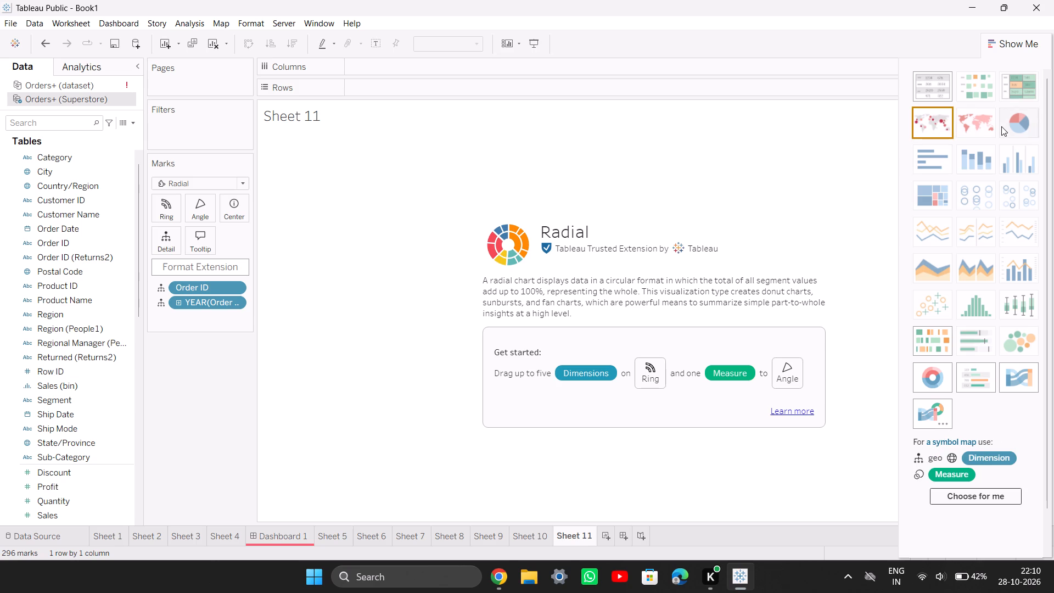
{"action": "left_click", "coordinate": [1002, 160]}
{"action": "left_click", "coordinate": [974, 160]}
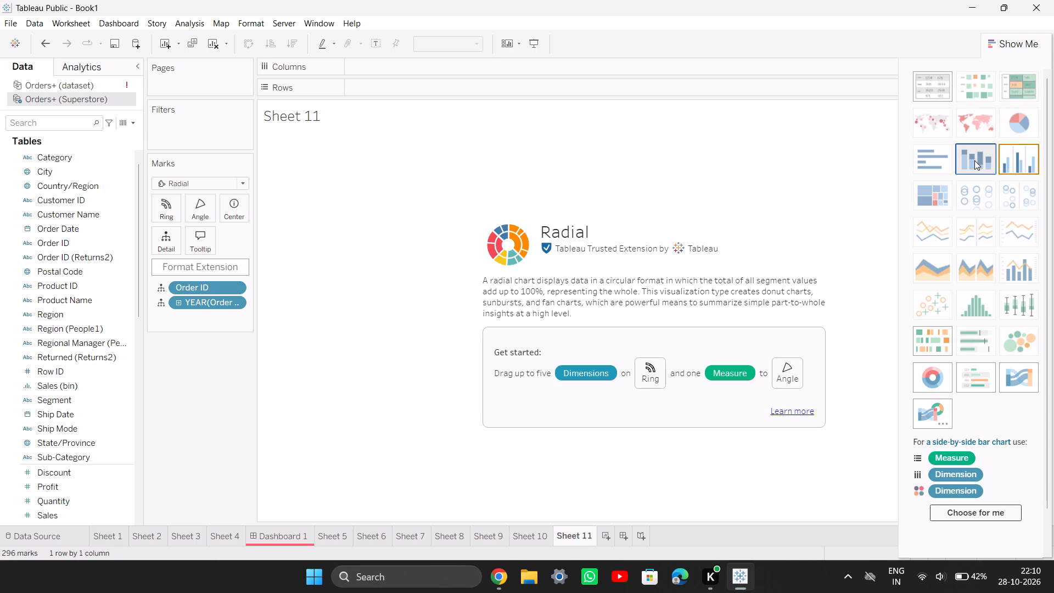
{"action": "left_click", "coordinate": [930, 156]}
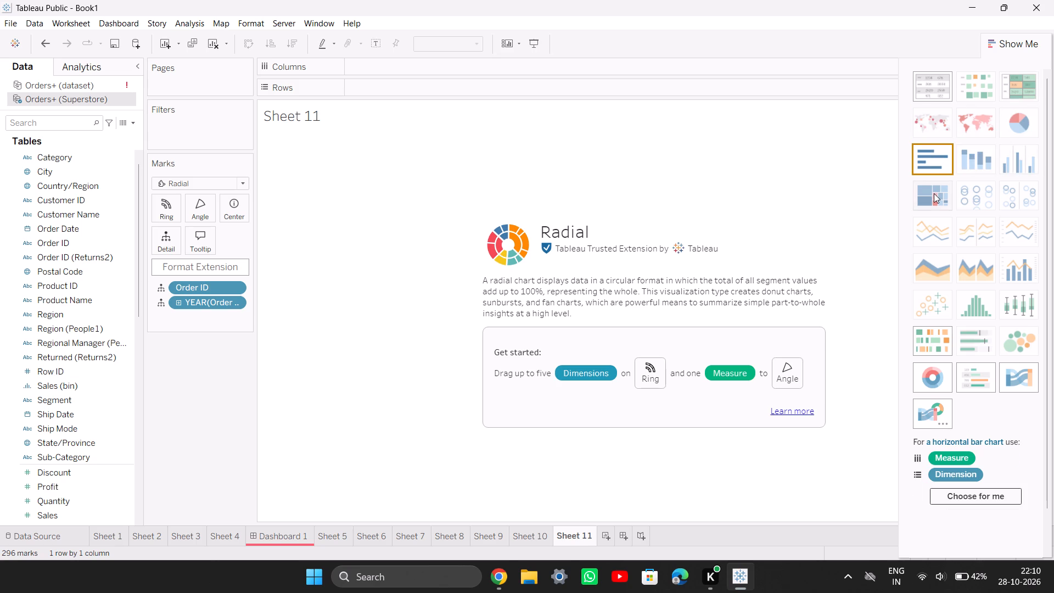
{"action": "left_click", "coordinate": [934, 193]}
{"action": "left_click", "coordinate": [983, 196]}
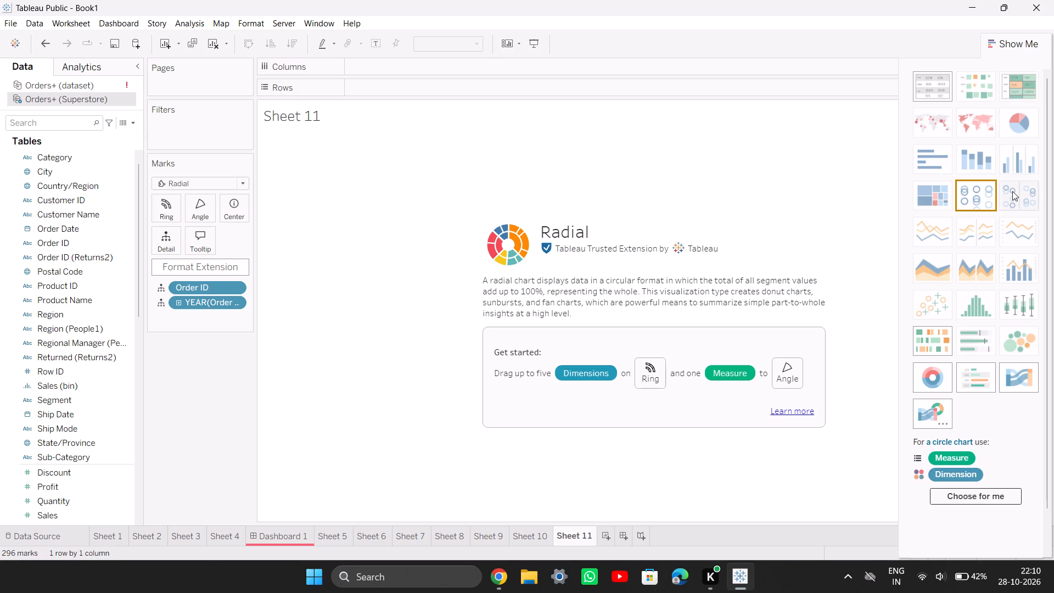
{"action": "left_click", "coordinate": [1012, 191]}
{"action": "left_click", "coordinate": [1017, 226]}
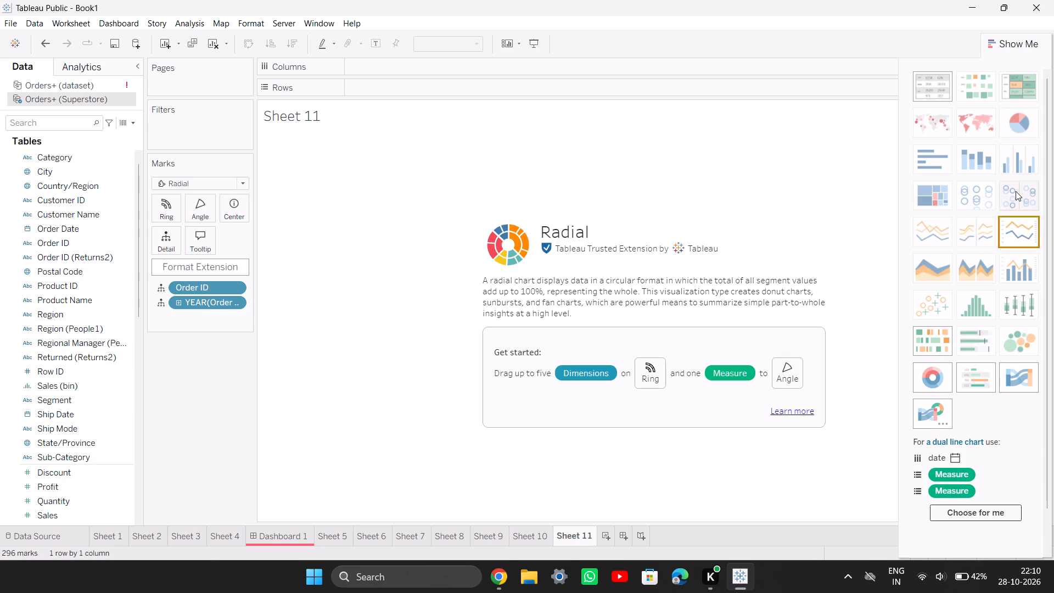
{"action": "left_click", "coordinate": [1016, 191]}
{"action": "left_click", "coordinate": [1019, 230]}
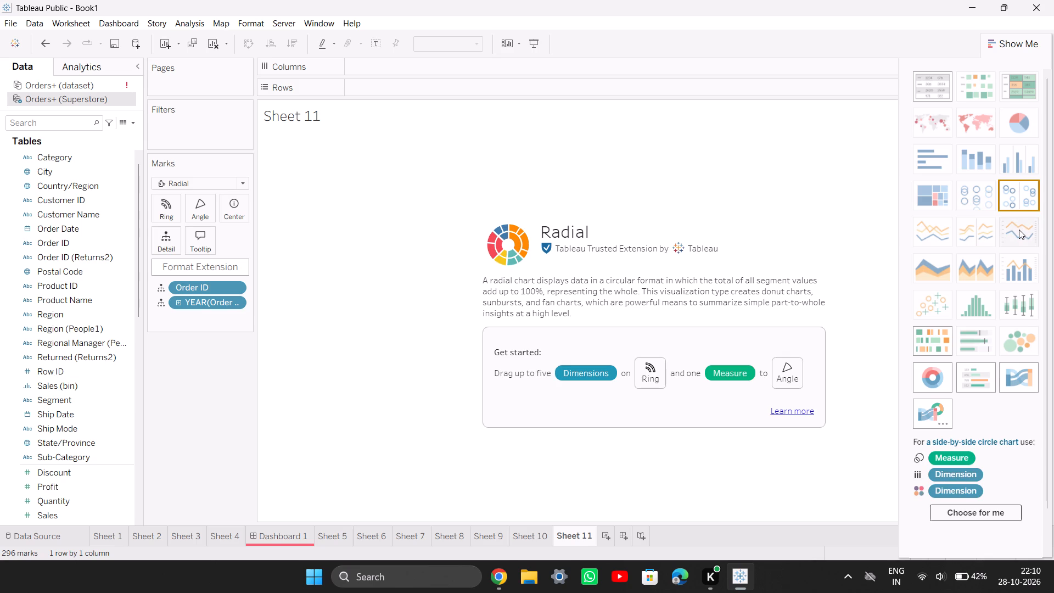
{"action": "left_click", "coordinate": [977, 229]}
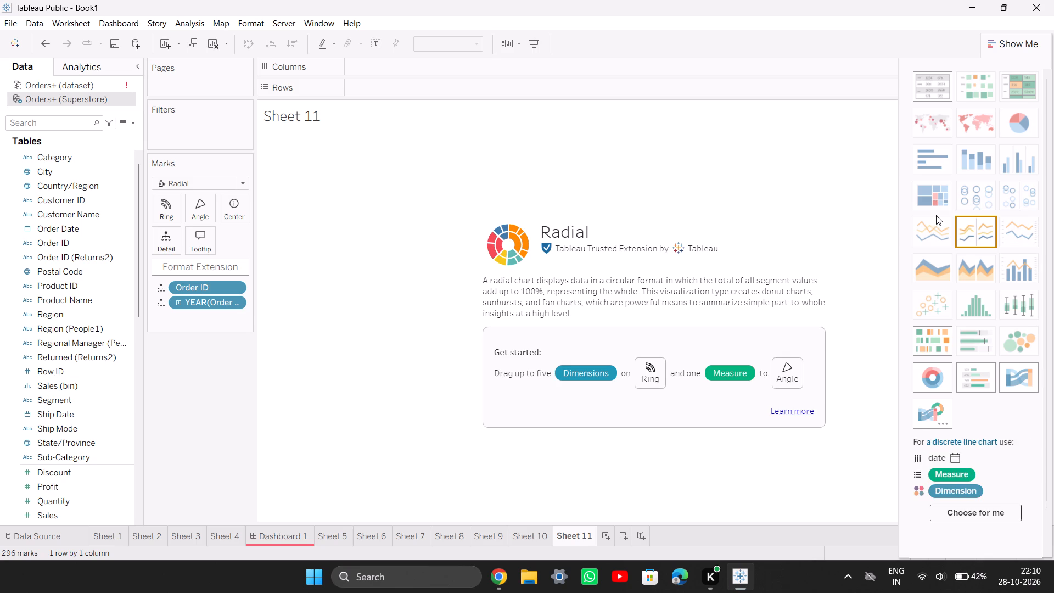
{"action": "left_click", "coordinate": [932, 217]}
{"action": "left_click", "coordinate": [940, 301]}
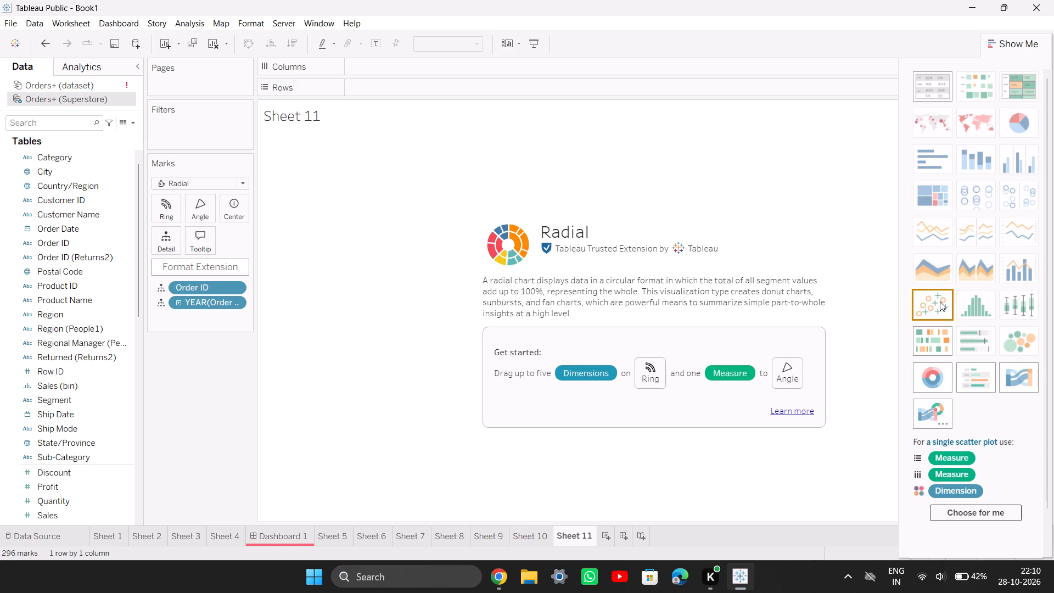
{"action": "left_click", "coordinate": [983, 311]}
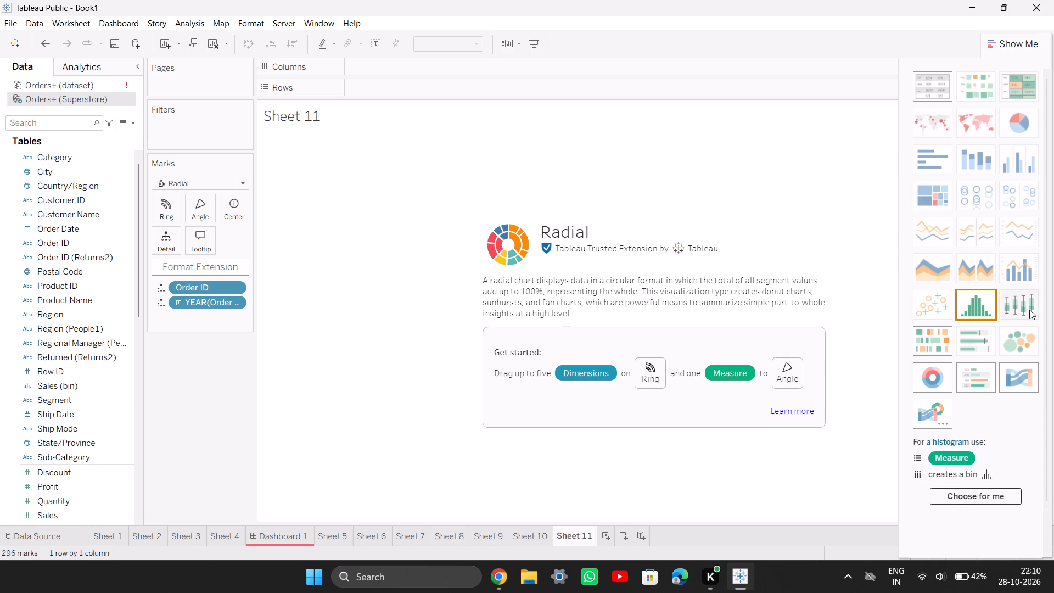
{"action": "left_click", "coordinate": [1029, 310]}
{"action": "left_click", "coordinate": [1036, 336]}
{"action": "left_click", "coordinate": [973, 326]}
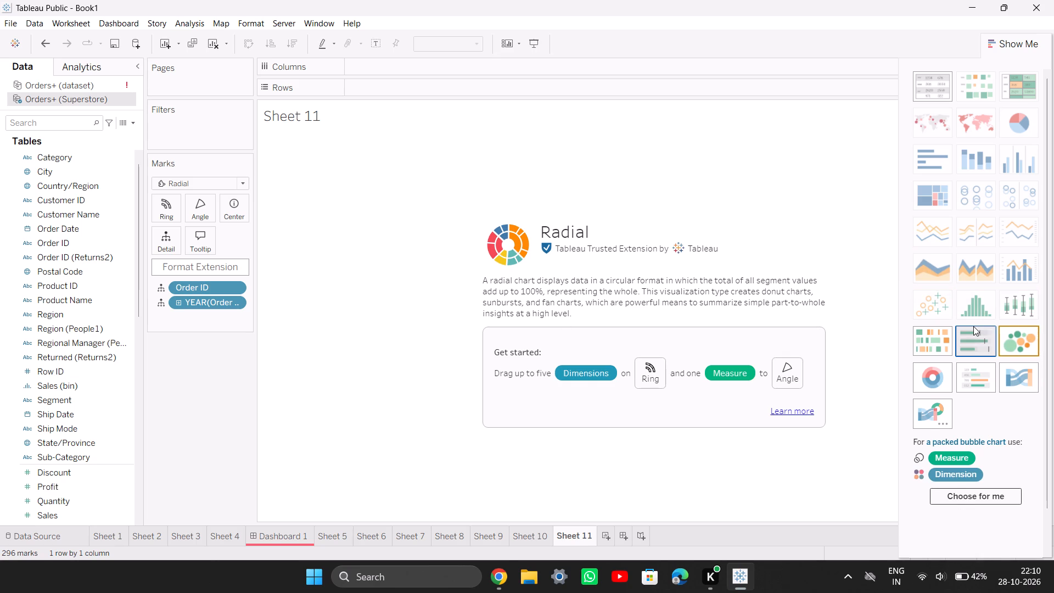
Apply the Gantt chart type to Sheet 11's Order ID and Order Date fields, briefly comparing it with the Radial type.
{"action": "left_click", "coordinate": [914, 327]}
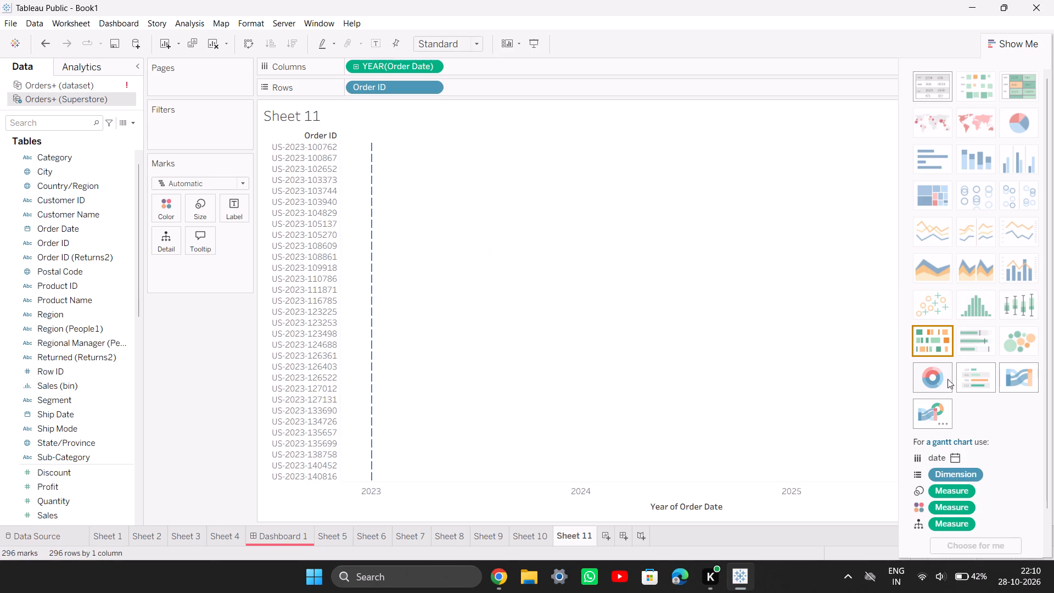
{"action": "left_click", "coordinate": [936, 380]}
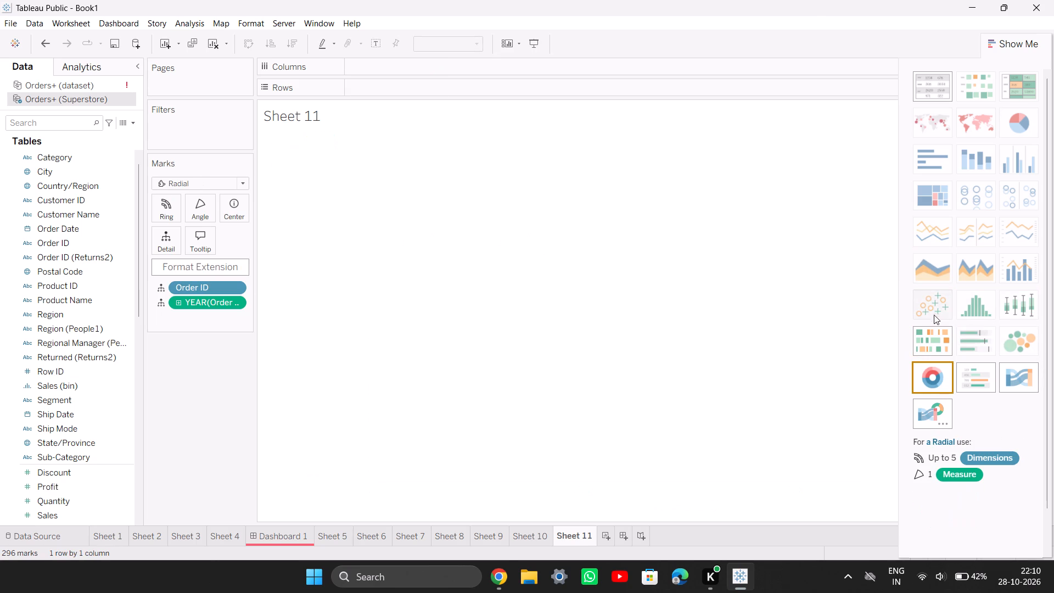
{"action": "left_click", "coordinate": [935, 328]}
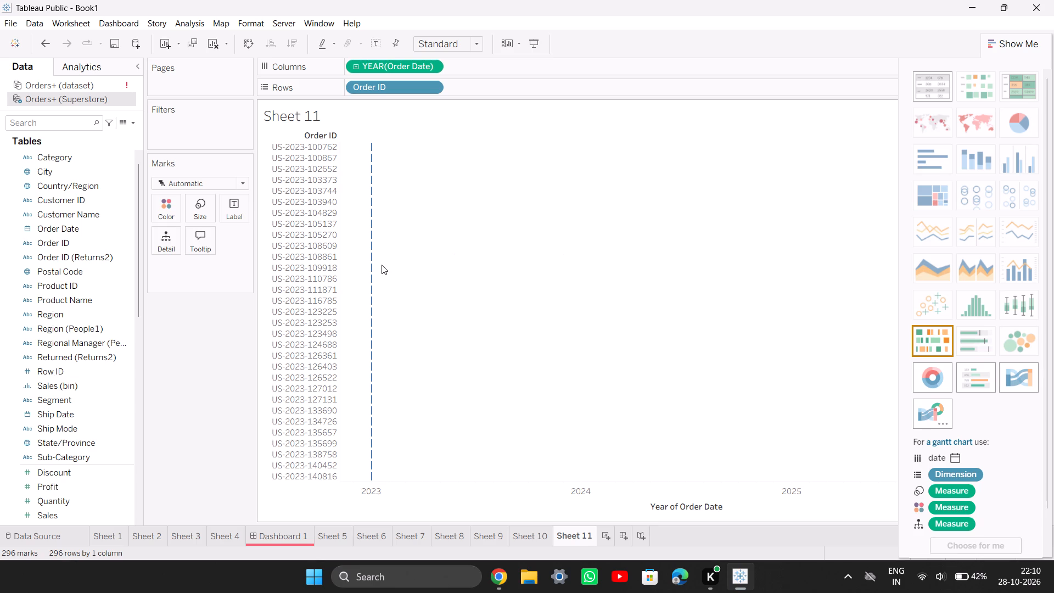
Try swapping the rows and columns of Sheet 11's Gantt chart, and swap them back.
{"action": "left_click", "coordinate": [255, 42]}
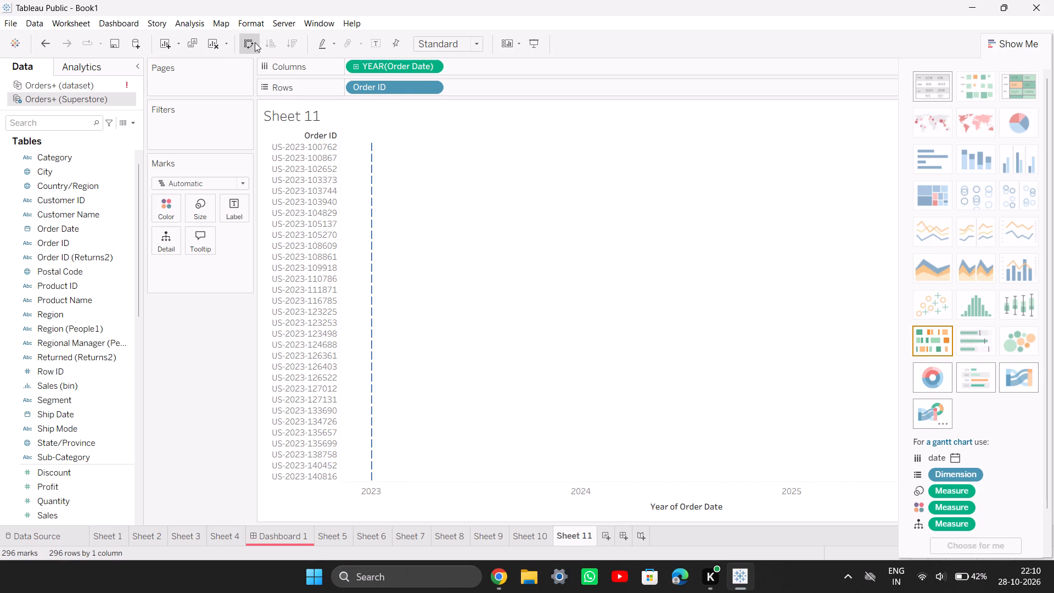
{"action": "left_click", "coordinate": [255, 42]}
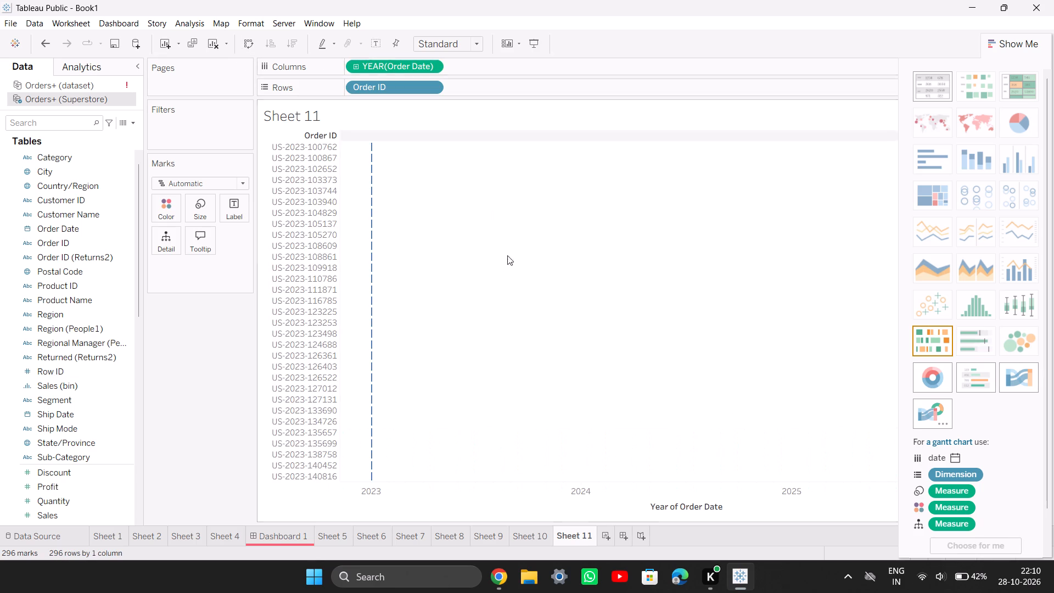
Switch to the guide in Chrome and review the 3.G Gantt Chart steps, its example visualization and the Monthly Sales Trend instructions.
{"action": "left_click", "coordinate": [733, 573]}
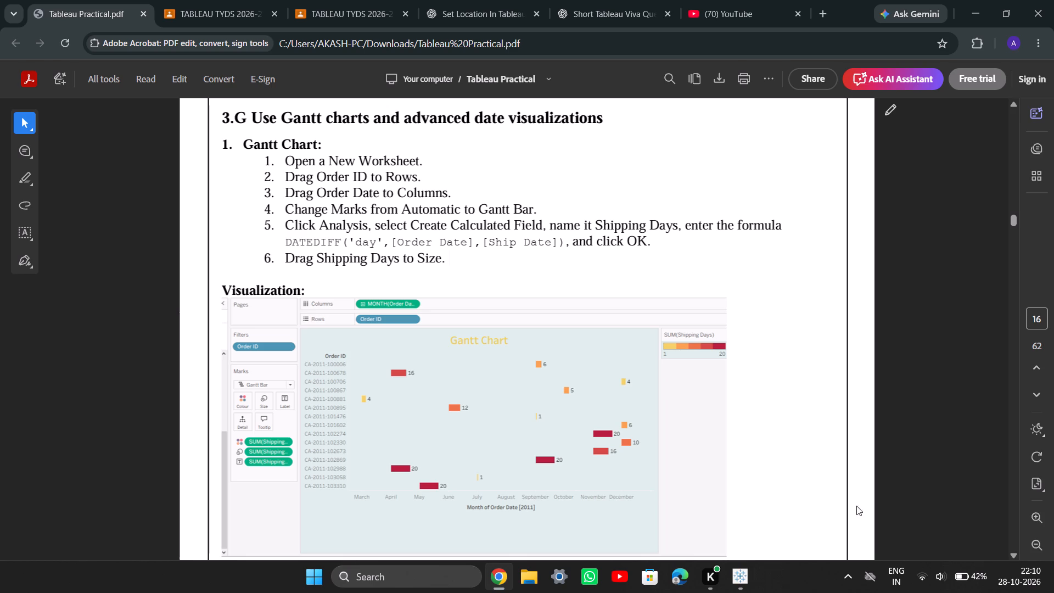
{"action": "scroll", "coordinate": [721, 563], "scroll_direction": "down", "scroll_amount": 3}
{"action": "scroll", "coordinate": [507, 438], "scroll_direction": "up", "scroll_amount": 1}
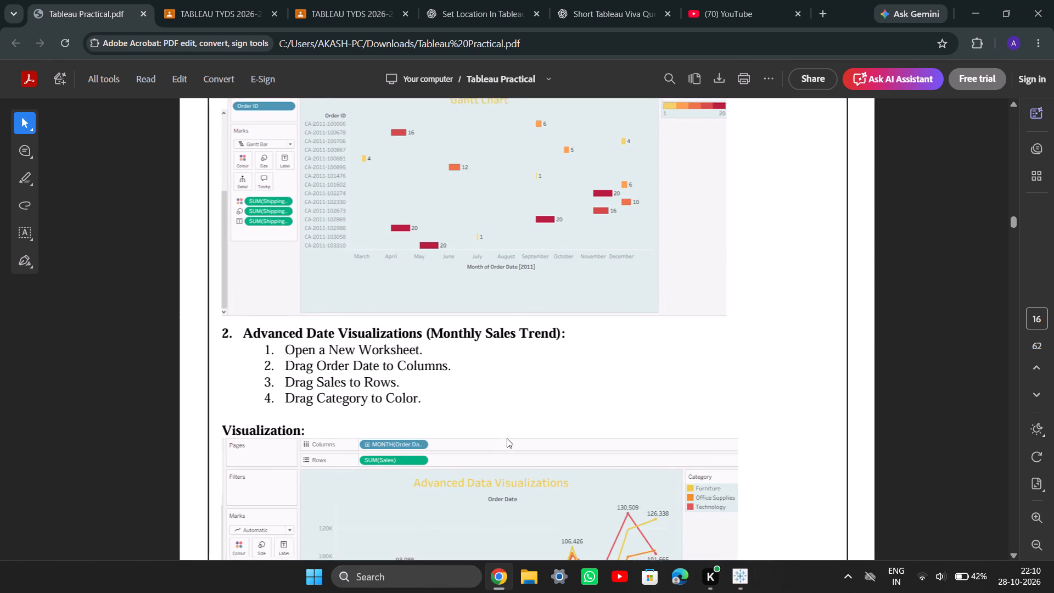
{"action": "scroll", "coordinate": [507, 438], "scroll_direction": "up", "scroll_amount": 2}
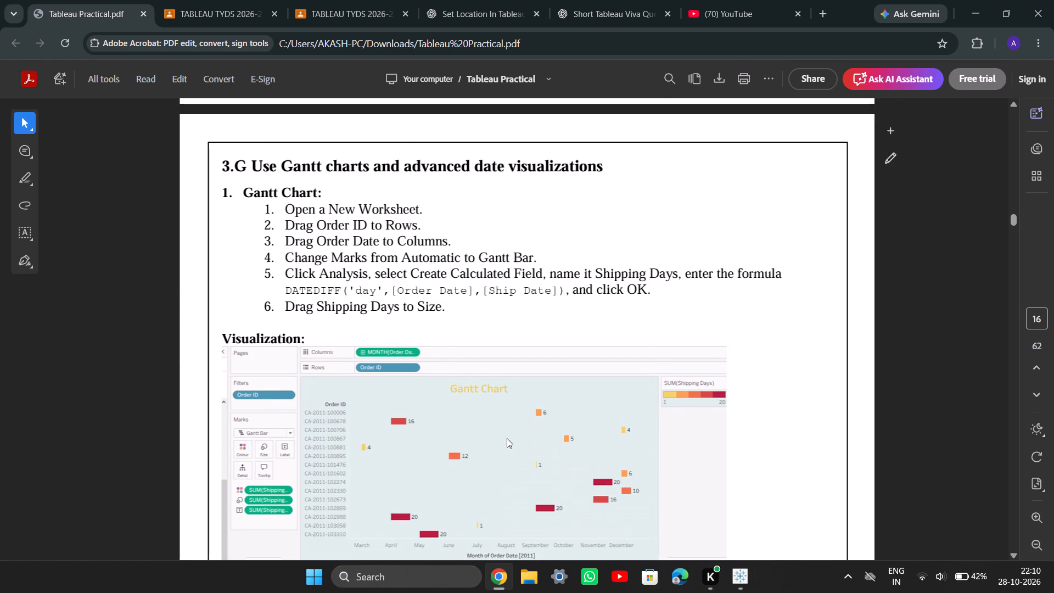
{"action": "scroll", "coordinate": [507, 438], "scroll_direction": "down", "scroll_amount": 1}
{"action": "key", "text": "super+x"}
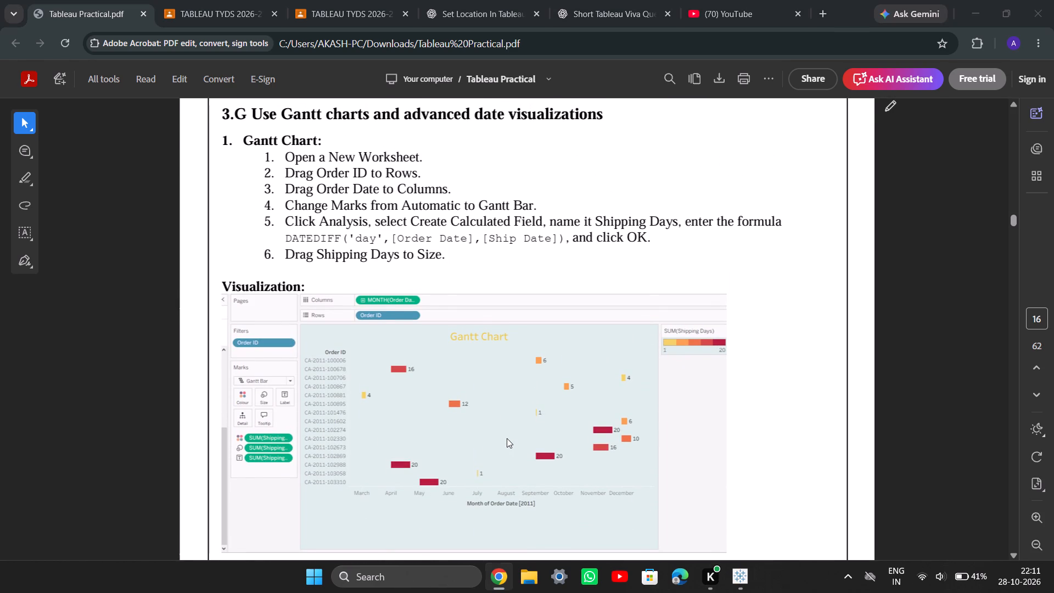
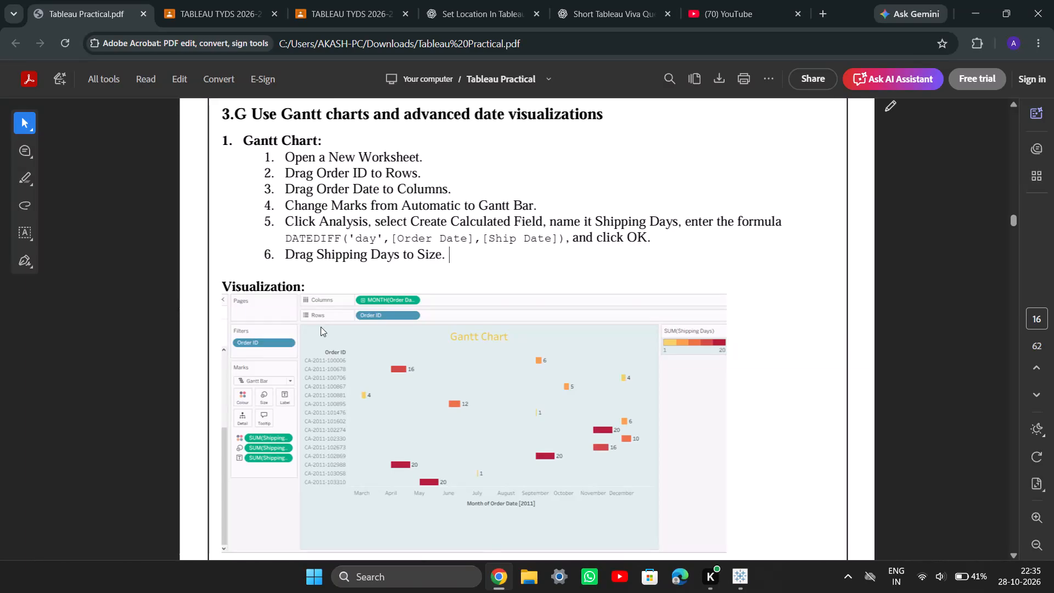
Review the guide's 3.G Gantt Chart steps together with its example visualization.
{"action": "scroll", "coordinate": [321, 327], "scroll_direction": "down", "scroll_amount": 1}
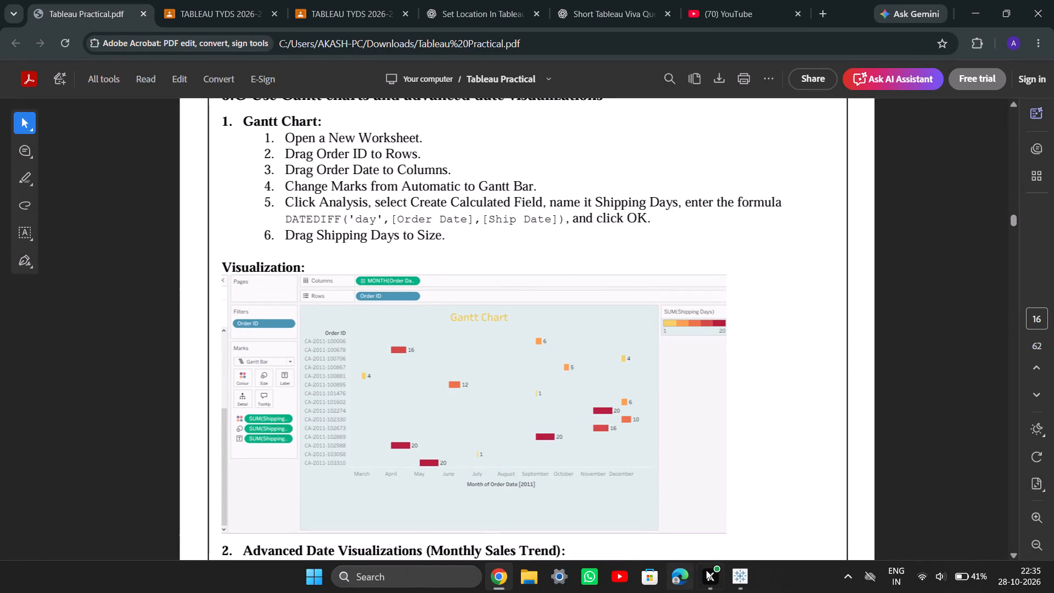
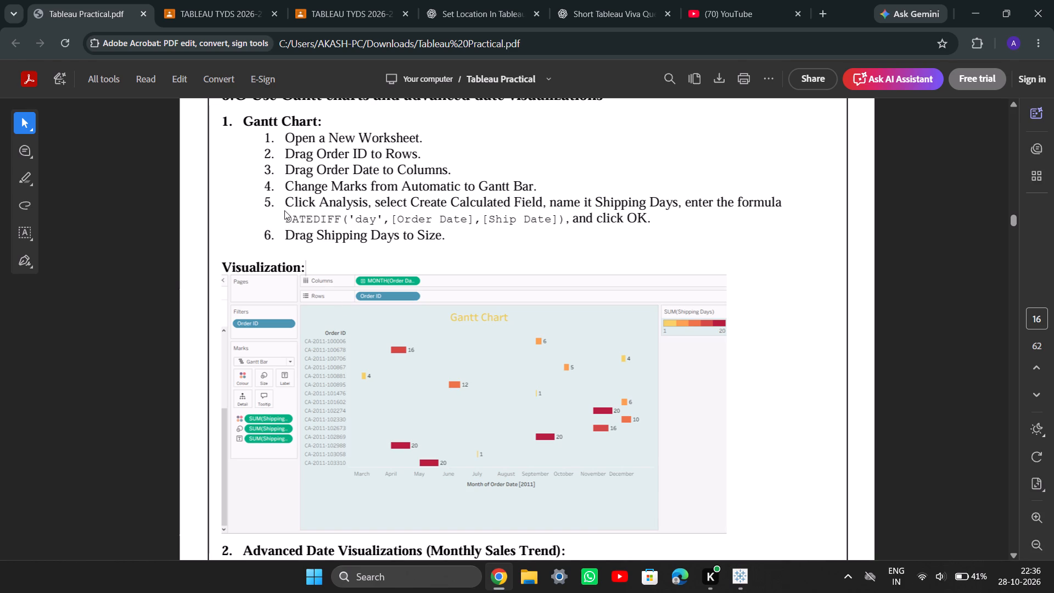
Copy the formula DATEDIFF('day',[Order Date],[Ship Date]) from step 5 of the guide's Gantt Chart instructions.
{"action": "left_click_drag", "start_coordinate": [287, 216], "coordinate": [334, 219]}
{"action": "left_click_drag", "start_coordinate": [334, 219], "coordinate": [563, 217]}
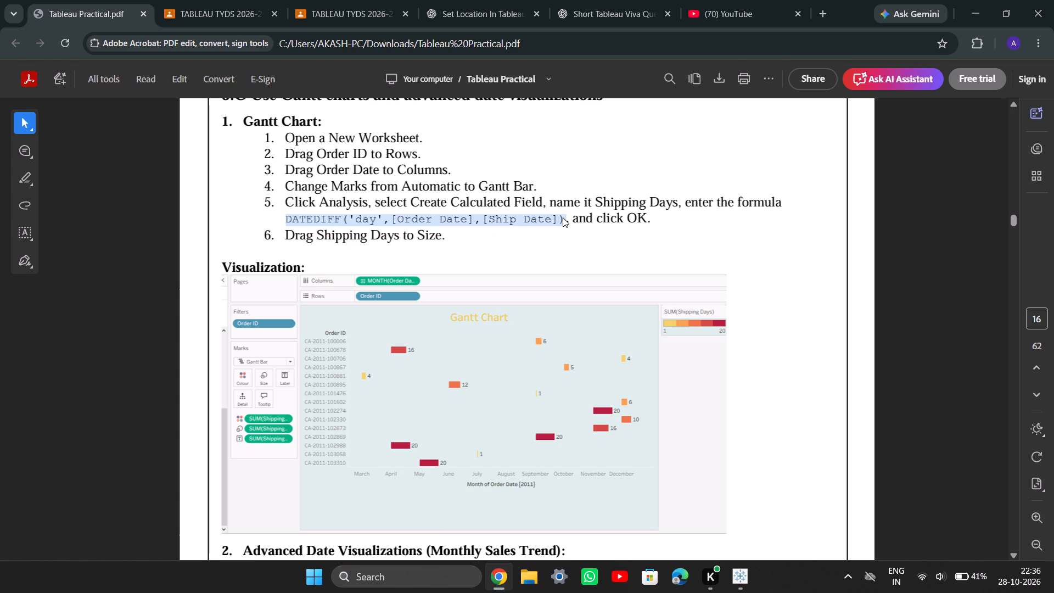
{"action": "left_click_drag", "start_coordinate": [563, 217], "coordinate": [561, 219]}
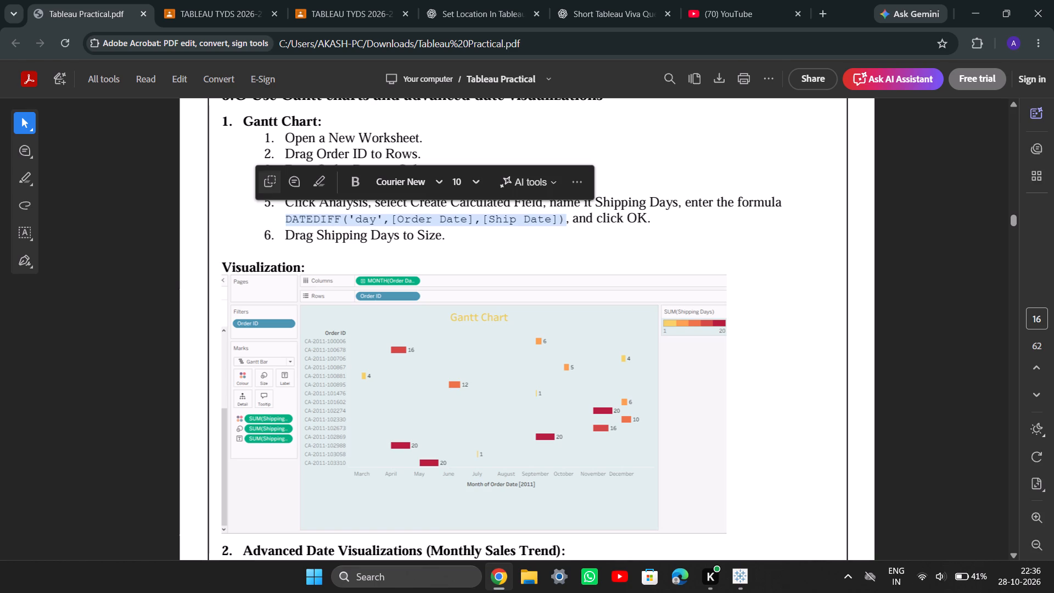
{"action": "key", "text": "ctrl+c"}
{"action": "key", "text": "ctrl+c"}
{"action": "key", "text": "ctrl+c"}
{"action": "key", "text": "ctrl+c"}
{"action": "key", "text": "ctrl+c"}
{"action": "left_click_drag", "start_coordinate": [574, 309], "coordinate": [584, 312]}
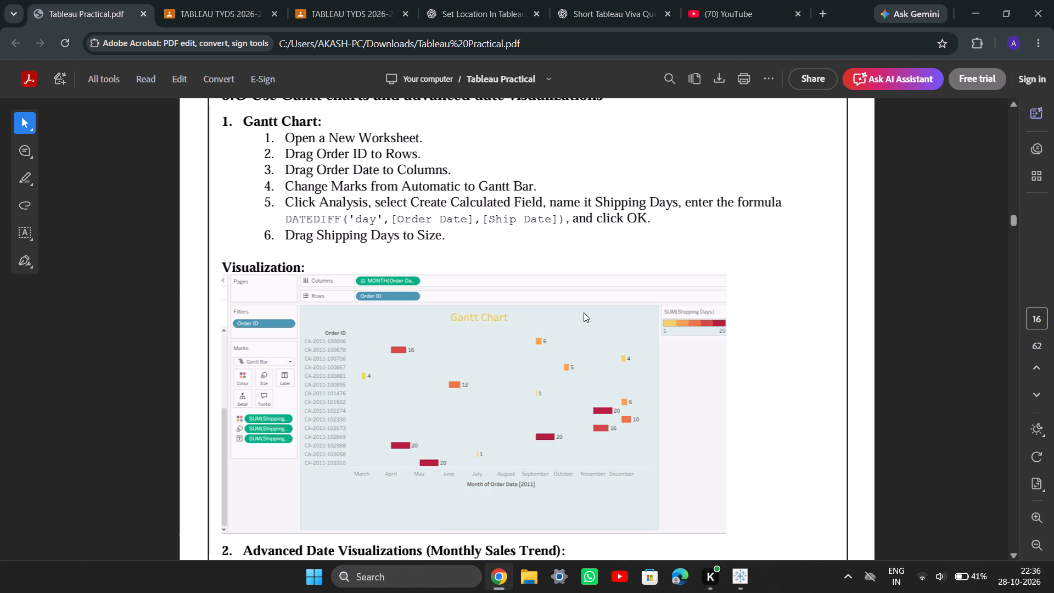
Switch to Tableau and create a calculated field in Orders+ (Superstore) with the copied formula DATEDIFF('day',[Order Date],[Ship Date]).
{"action": "left_click_drag", "start_coordinate": [584, 312], "coordinate": [744, 573]}
{"action": "left_click", "coordinate": [744, 573]}
{"action": "left_click", "coordinate": [127, 69]}
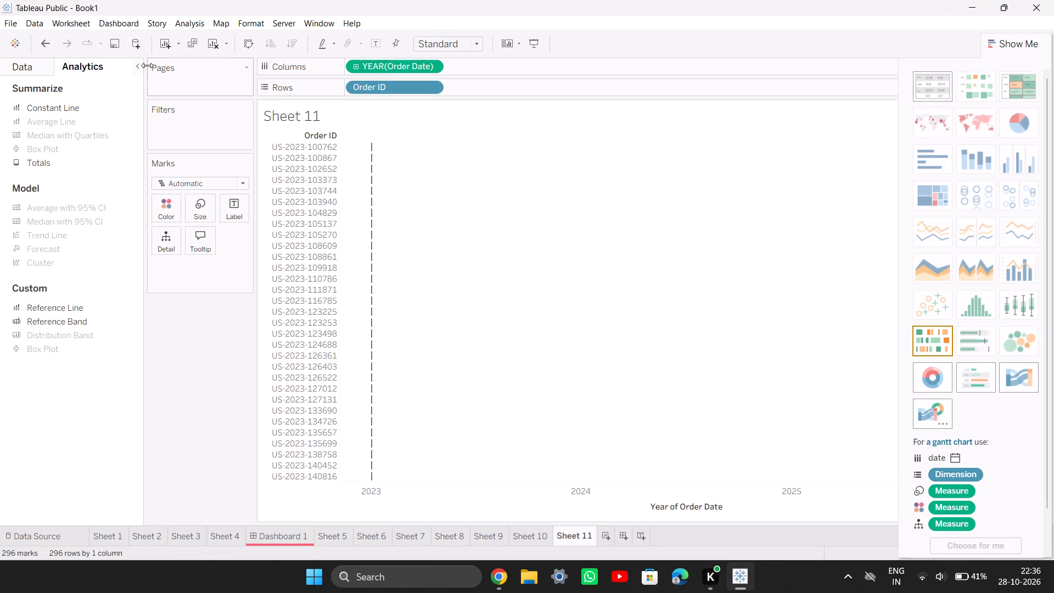
{"action": "left_click", "coordinate": [142, 70]}
{"action": "left_click", "coordinate": [137, 69]}
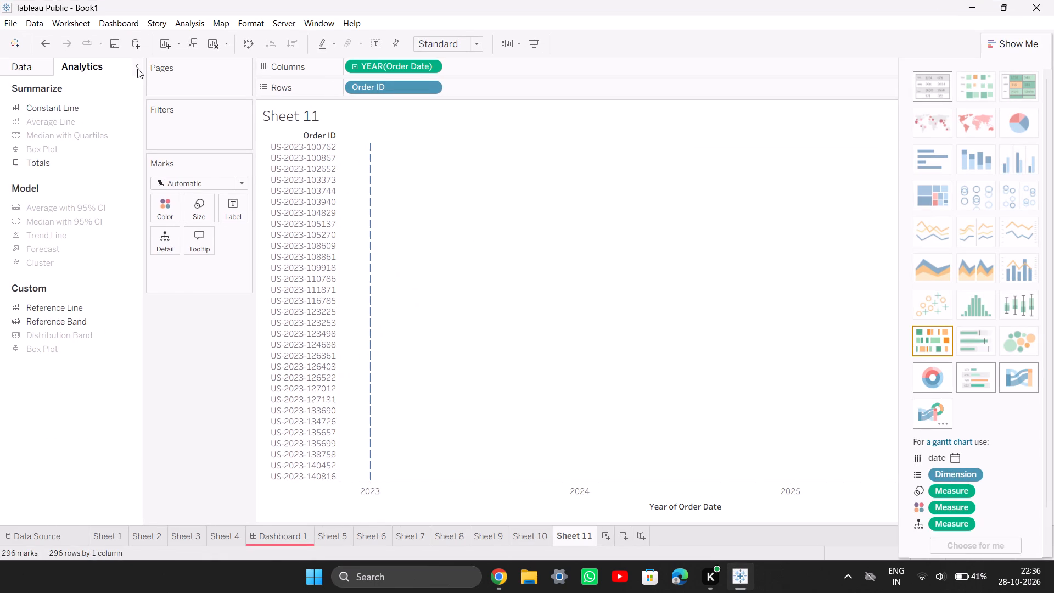
{"action": "left_click", "coordinate": [3, 66]}
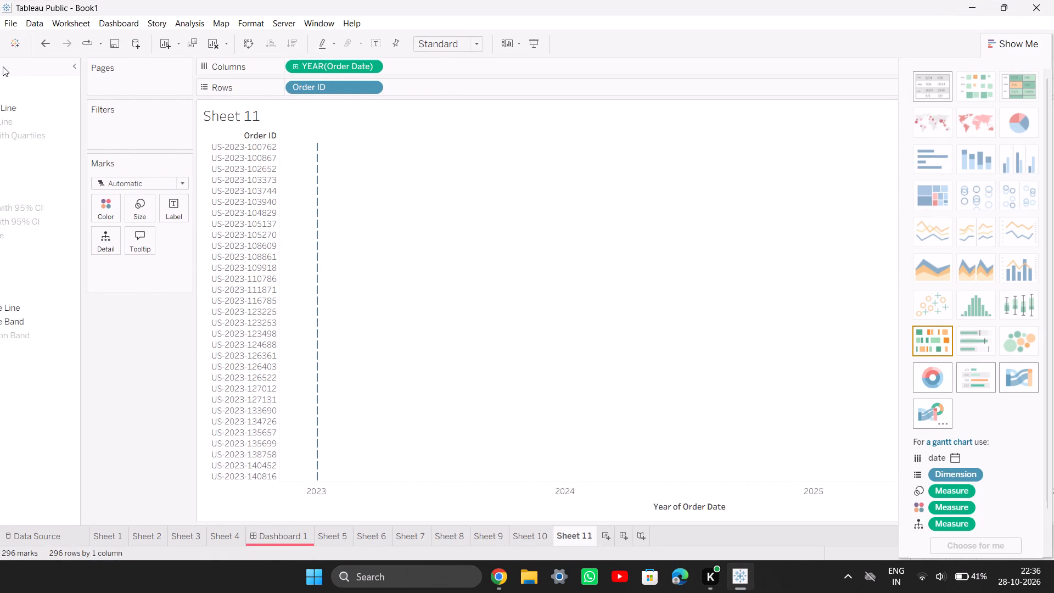
{"action": "left_click", "coordinate": [42, 69]}
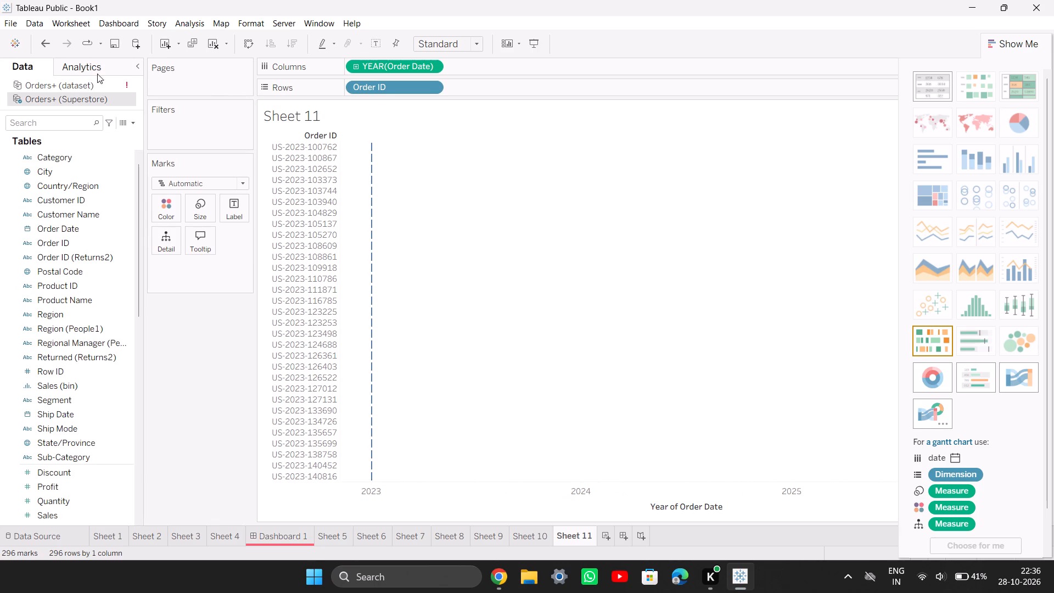
{"action": "left_click", "coordinate": [137, 121]}
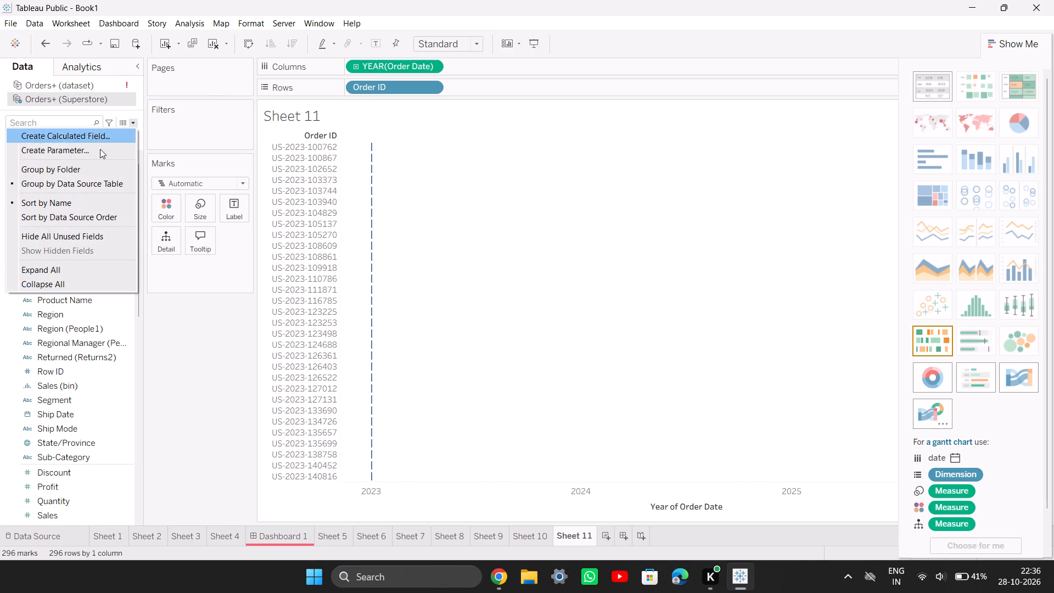
{"action": "left_click", "coordinate": [86, 135]}
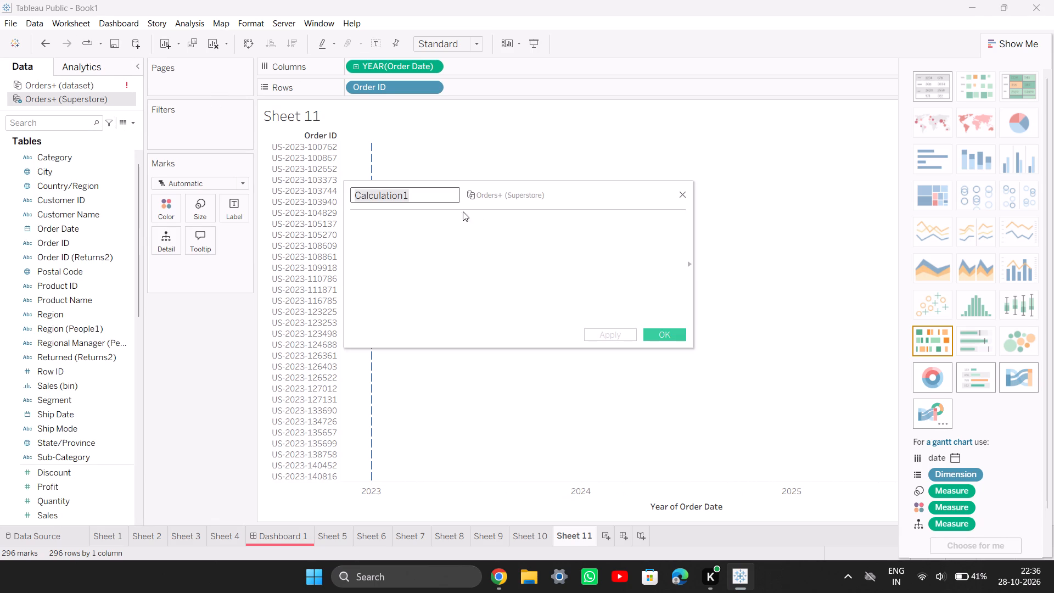
{"action": "left_click", "coordinate": [458, 216]}
{"action": "left_click", "coordinate": [448, 228]}
{"action": "key", "text": "ctrl+v"}
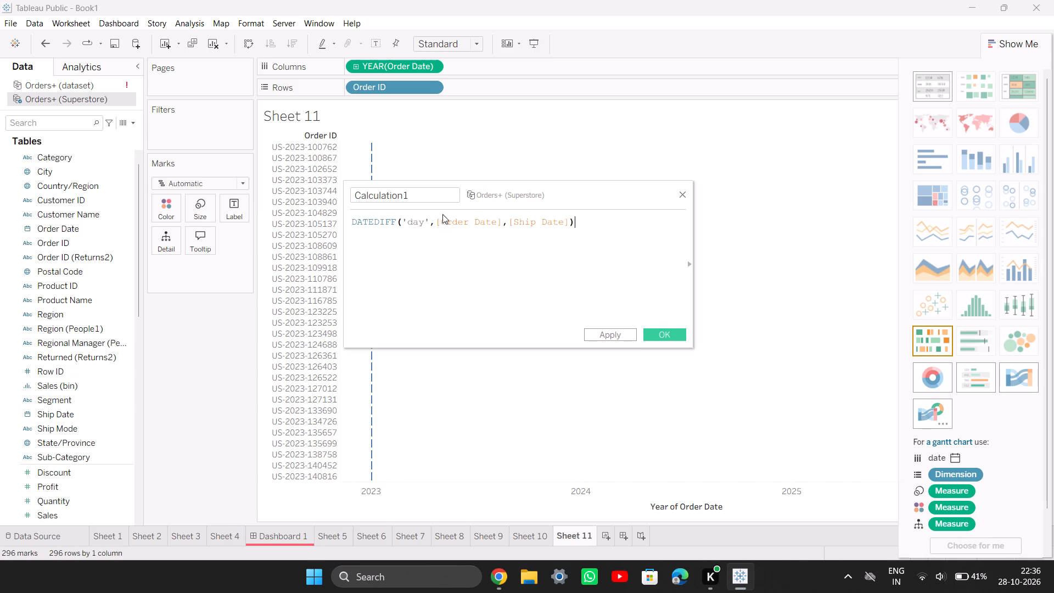
Name the calculated field "Shippimg date" and save it.
{"action": "left_click", "coordinate": [408, 192]}
{"action": "key", "text": "BackSpace"}
{"action": "key", "text": "BackSpace"}
{"action": "key", "text": "BackSpace"}
{"action": "key", "text": "BackSpace"}
{"action": "key", "text": "BackSpace"}
{"action": "key", "text": "BackSpace"}
{"action": "key", "text": "BackSpace"}
{"action": "key", "text": "BackSpace"}
{"action": "key", "text": "BackSpace"}
{"action": "key", "text": "BackSpace"}
{"action": "key", "text": "BackSpace"}
{"action": "key", "text": "BackSpace"}
{"action": "key", "text": "BackSpace"}
{"action": "key", "text": "BackSpace"}
{"action": "key", "text": "BackSpace"}
{"action": "key", "text": "BackSpace"}
{"action": "key", "text": "BackSpace"}
{"action": "key", "text": "BackSpace"}
{"action": "key", "text": "BackSpace"}
{"action": "key", "text": "BackSpace"}
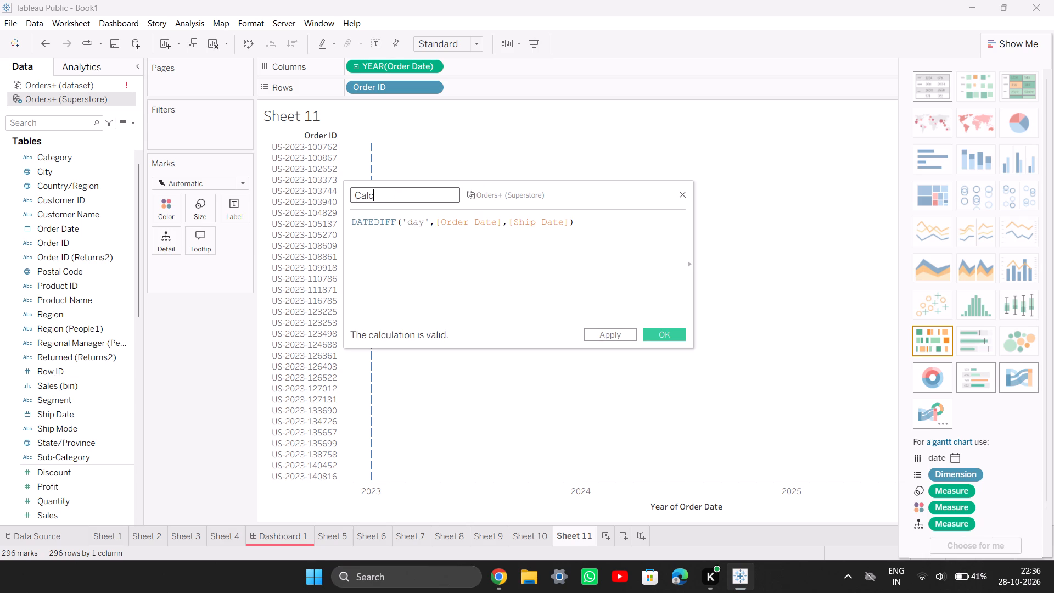
{"action": "type", "text": "Shippimg date"}
{"action": "left_click", "coordinate": [631, 337]}
{"action": "left_click", "coordinate": [659, 335]}
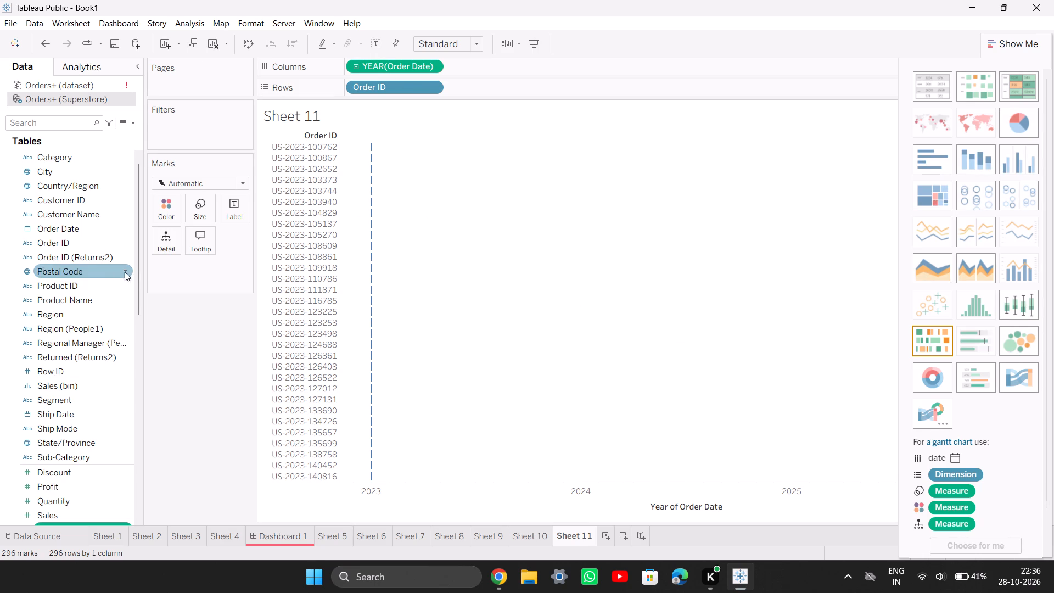
Add the Shippimg date field to Columns after YEAR(Order Date).
{"action": "scroll", "coordinate": [39, 392], "scroll_direction": "down", "scroll_amount": 1}
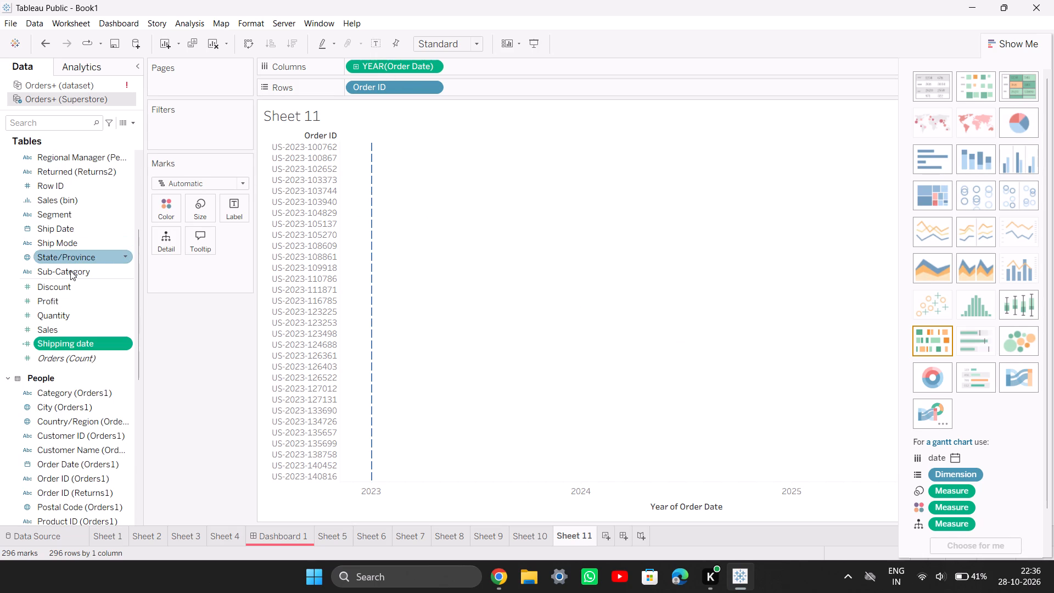
{"action": "scroll", "coordinate": [70, 271], "scroll_direction": "up", "scroll_amount": 1}
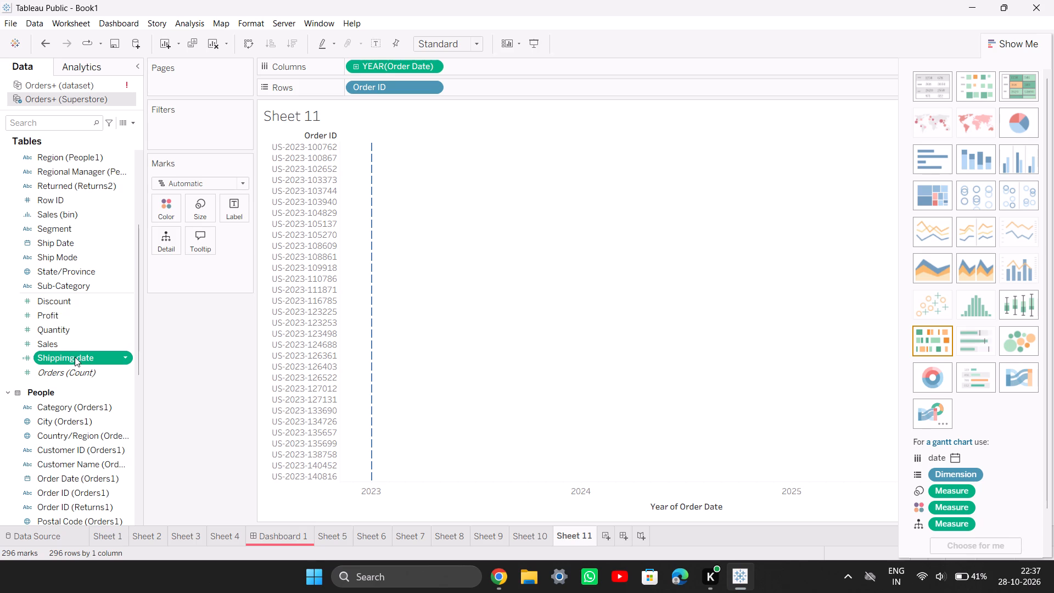
{"action": "left_click_drag", "start_coordinate": [75, 357], "coordinate": [459, 83]}
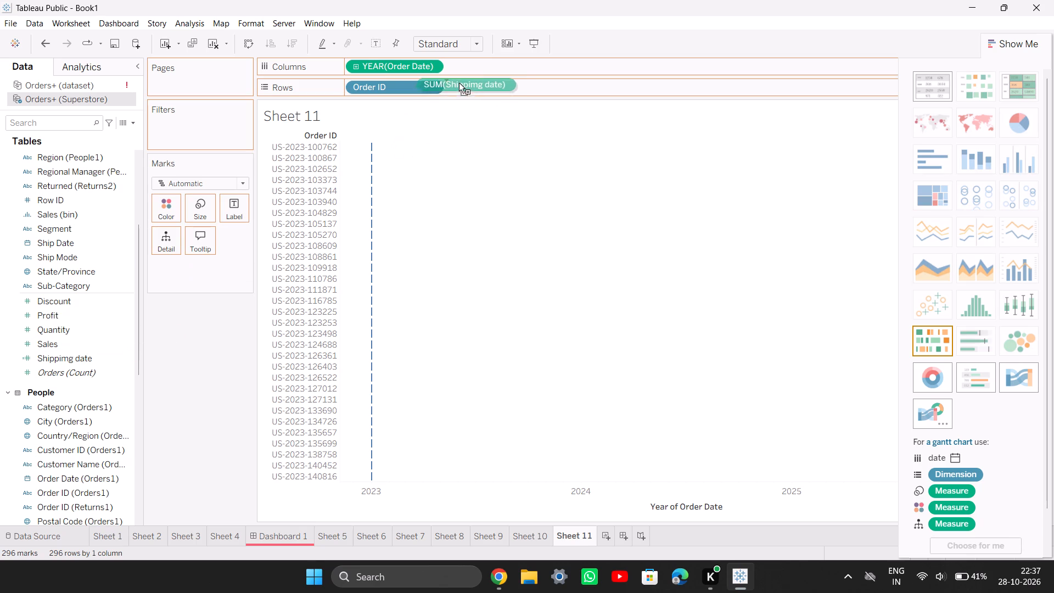
{"action": "left_click_drag", "start_coordinate": [459, 83], "coordinate": [467, 71]}
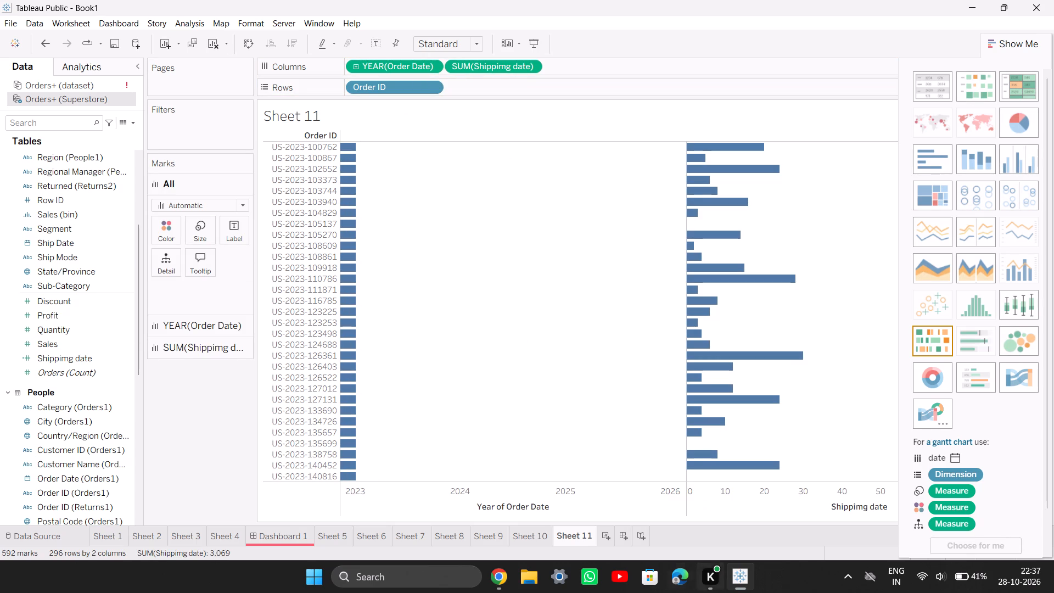
Check the guide's Gantt steps in Chrome, then move SUM(Shippimg date) from Columns to Size on the Marks card in Tableau.
{"action": "left_click", "coordinate": [747, 589]}
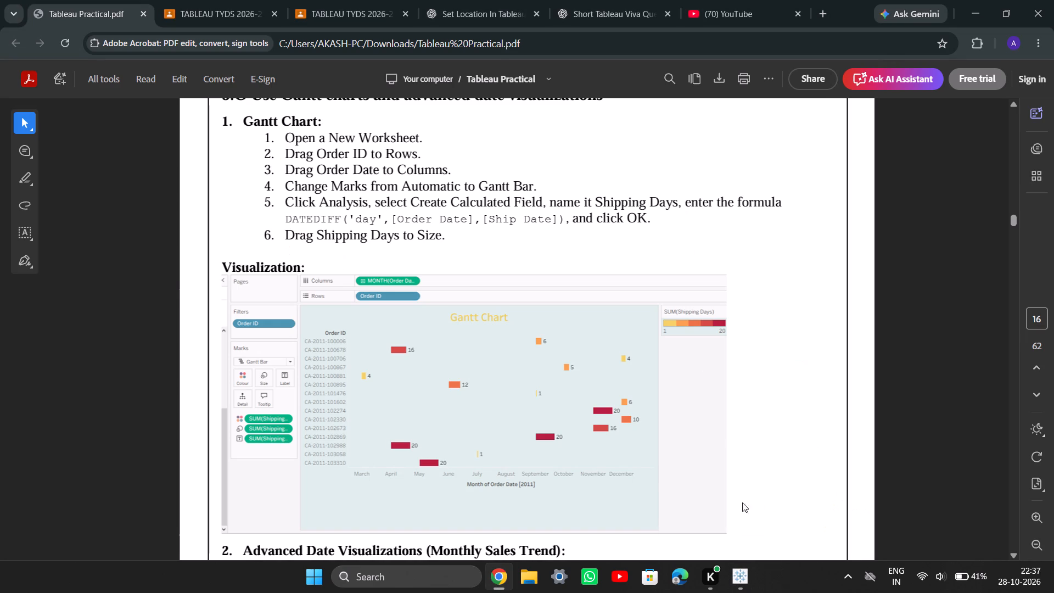
{"action": "left_click", "coordinate": [108, 479]}
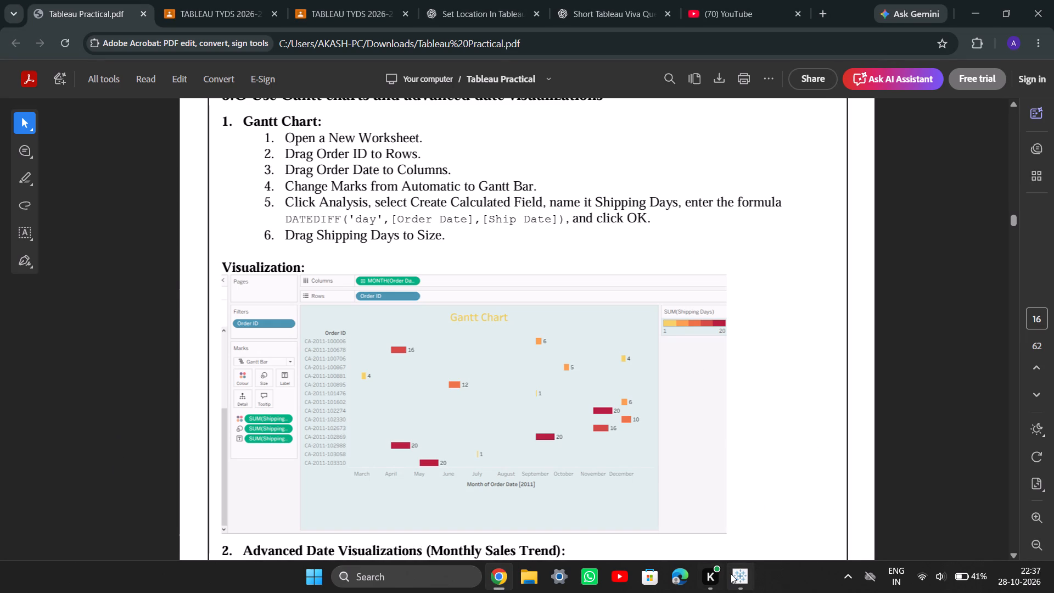
{"action": "left_click", "coordinate": [731, 573]}
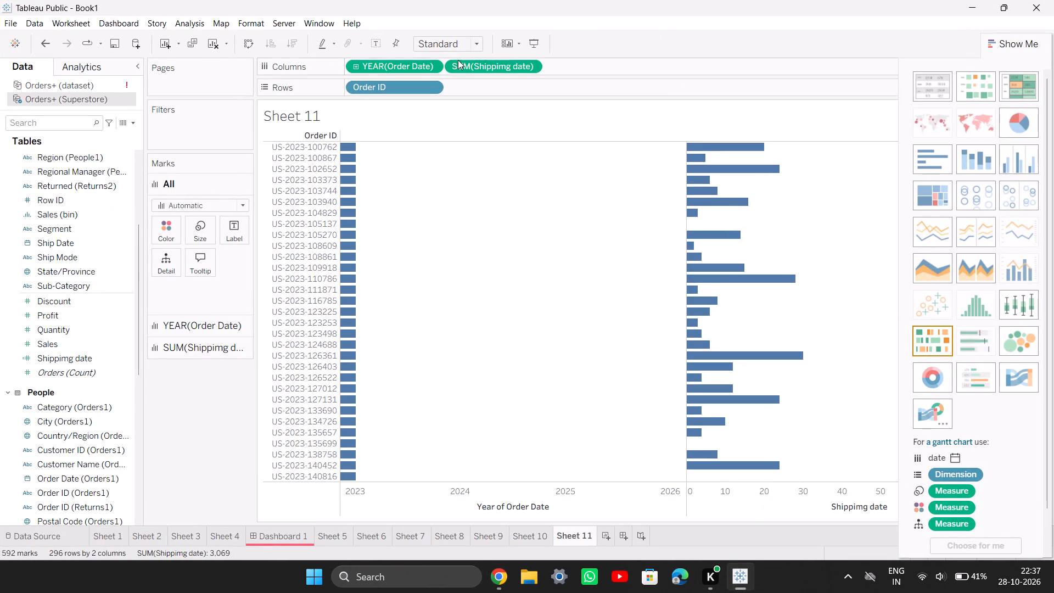
{"action": "left_click_drag", "start_coordinate": [459, 60], "coordinate": [205, 221]}
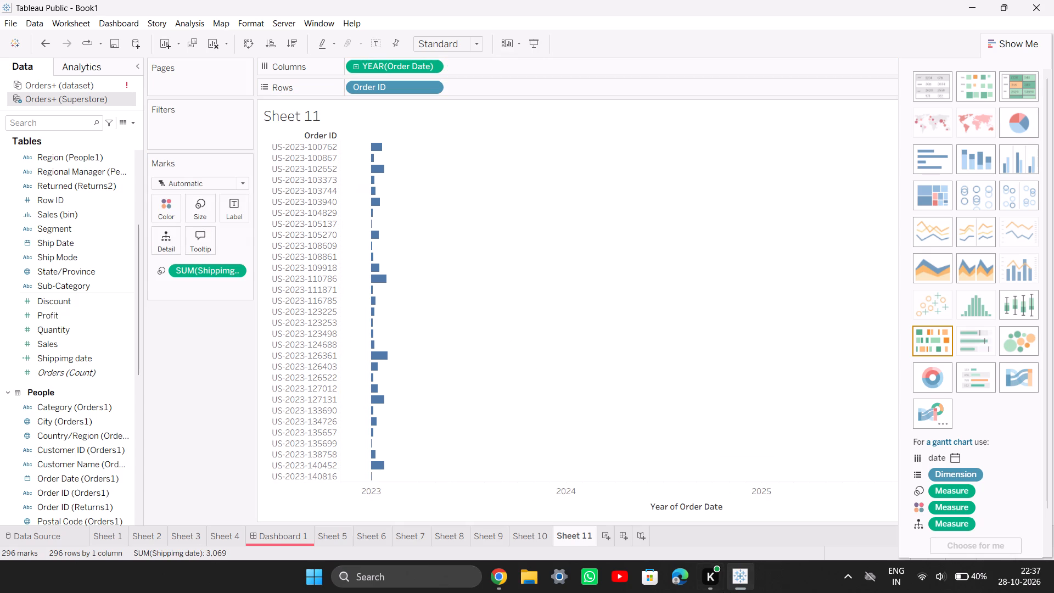
Compare Sheet 11 in Tableau with the guide's Gantt Chart steps and example visualization in Chrome.
{"action": "left_click", "coordinate": [732, 578]}
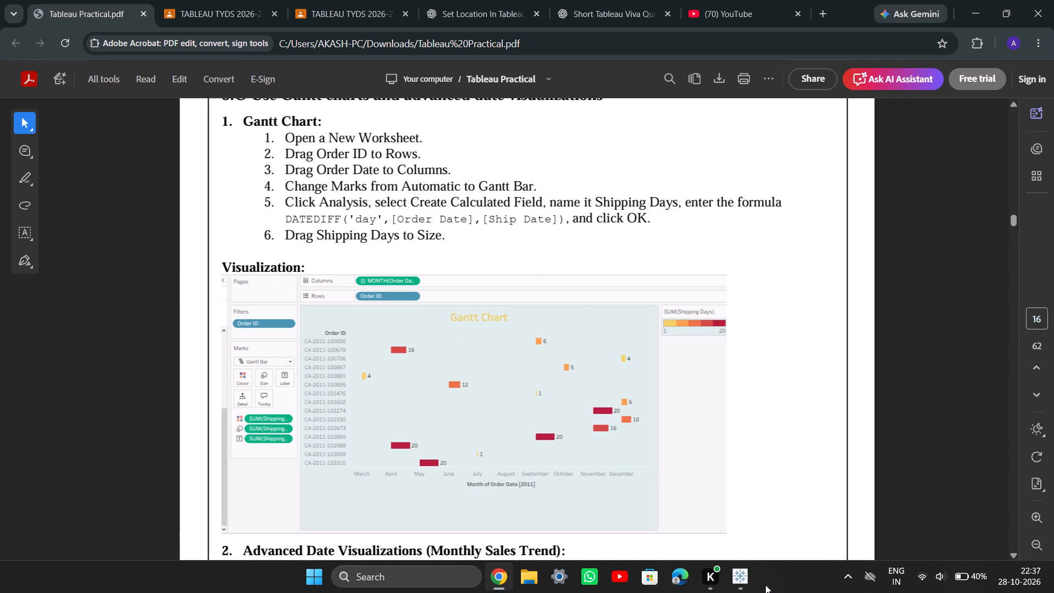
{"action": "scroll", "coordinate": [626, 370], "scroll_direction": "down", "scroll_amount": 2}
{"action": "scroll", "coordinate": [626, 370], "scroll_direction": "up", "scroll_amount": 2}
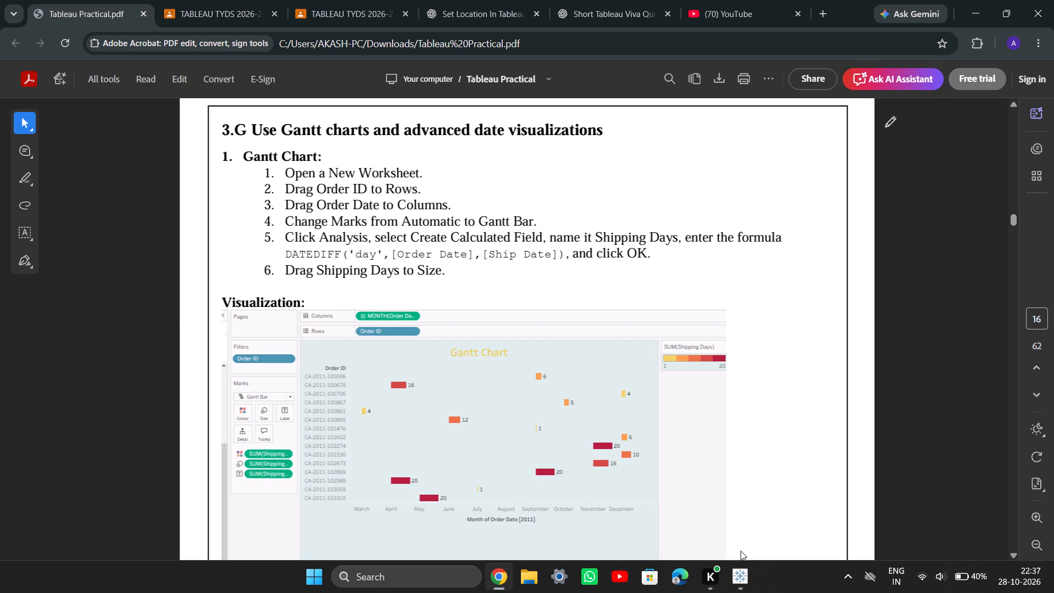
{"action": "left_click", "coordinate": [737, 573]}
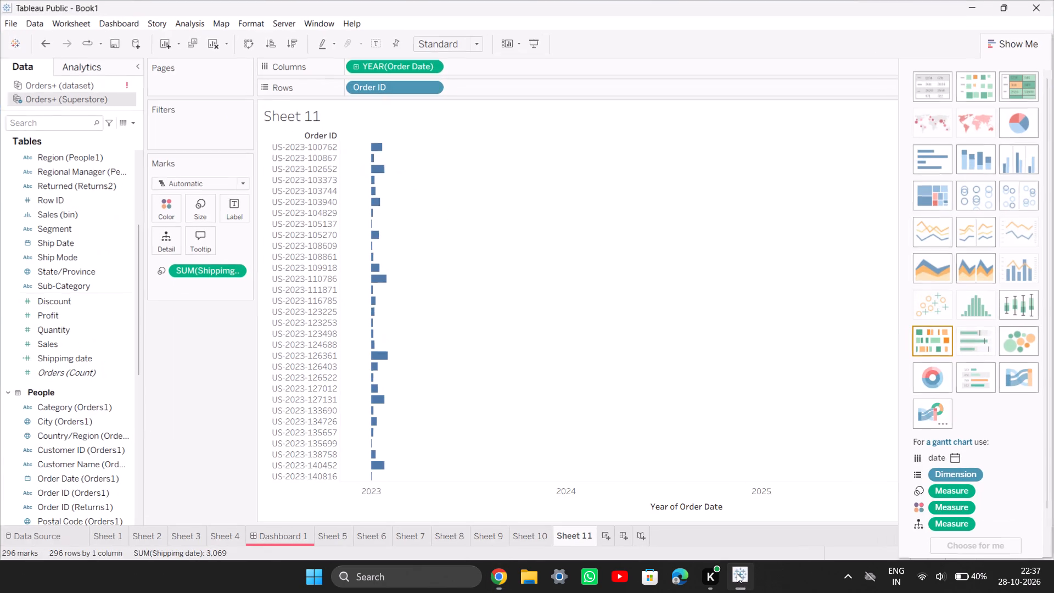
{"action": "left_click", "coordinate": [737, 573]}
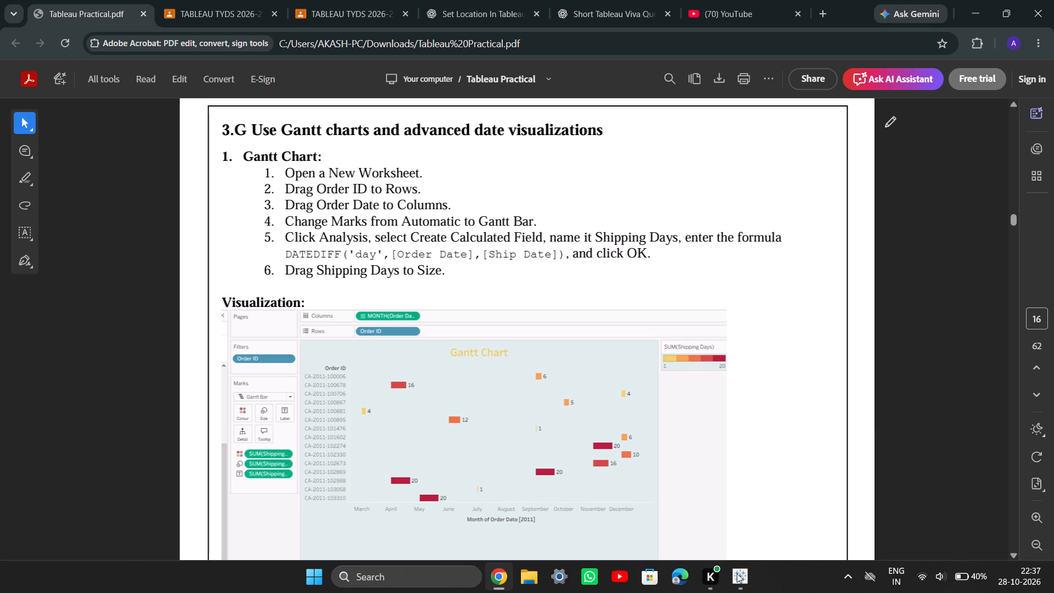
{"action": "left_click", "coordinate": [737, 573]}
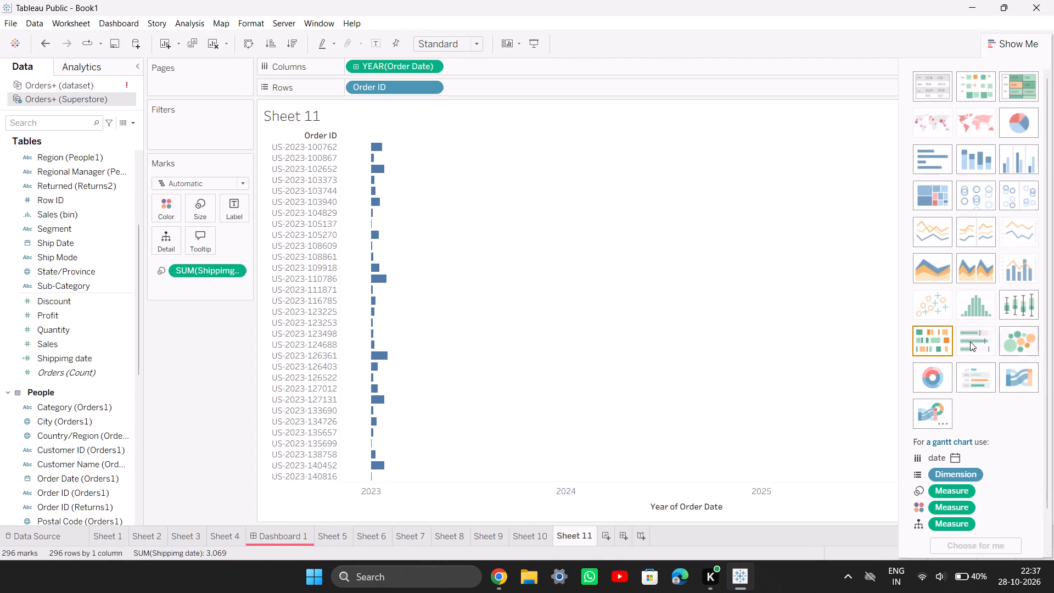
Apply the suggested gantt chart type to Sheet 11.
{"action": "left_click", "coordinate": [931, 346]}
{"action": "scroll", "coordinate": [991, 485], "scroll_direction": "down", "scroll_amount": 2}
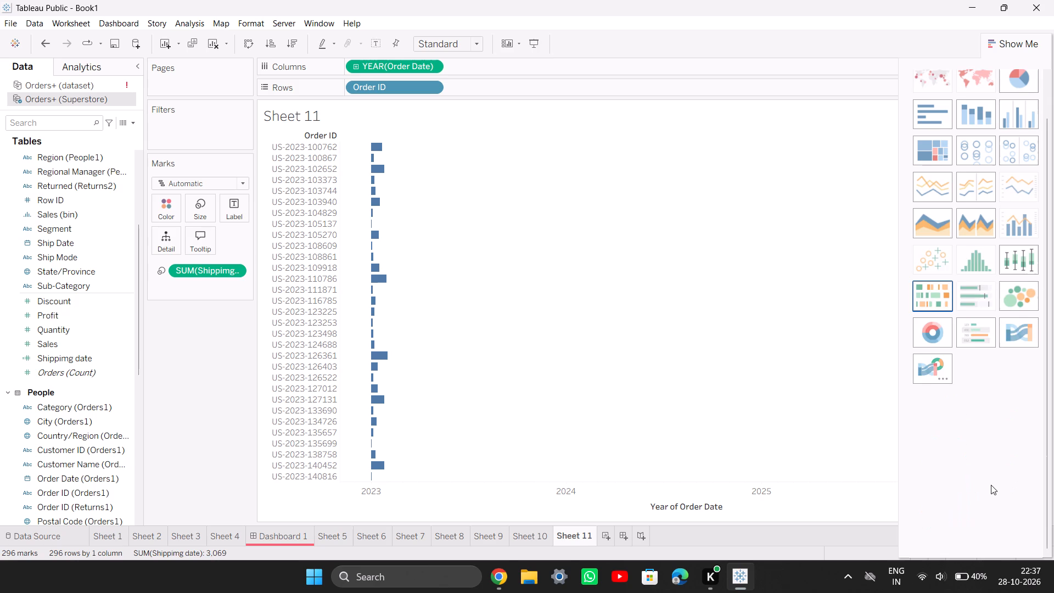
{"action": "scroll", "coordinate": [991, 485], "scroll_direction": "down", "scroll_amount": 1}
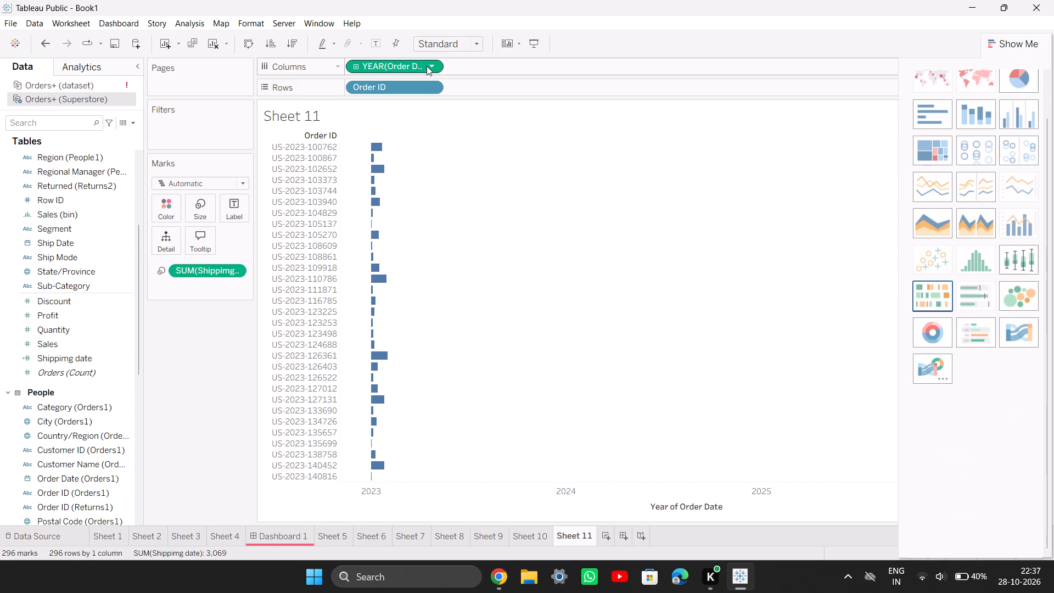
Change the Order Date field on Columns to the continuous Month level (May 2015 format).
{"action": "left_click", "coordinate": [427, 66]}
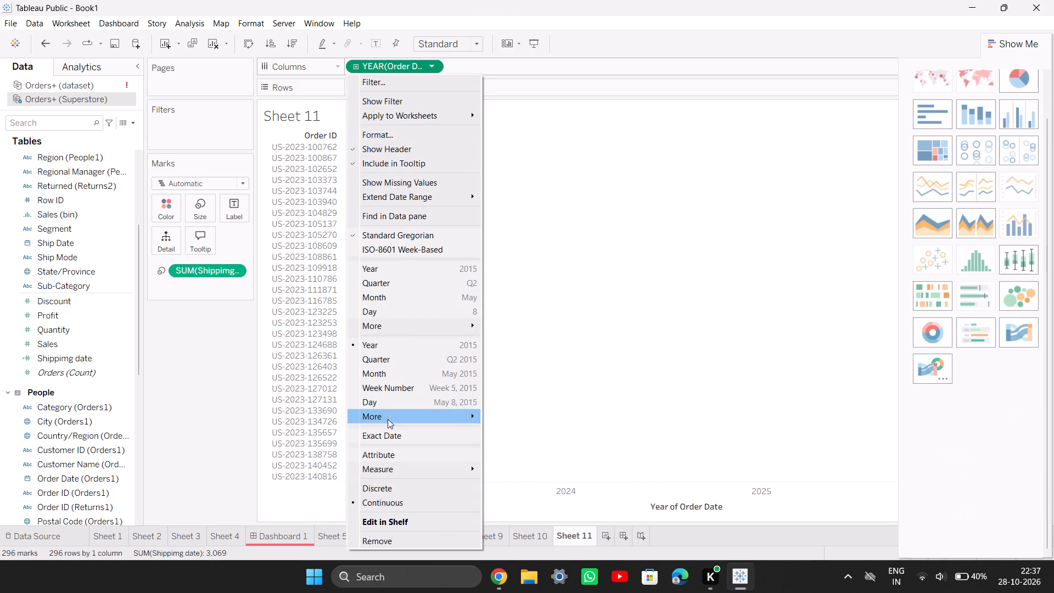
{"action": "left_click_drag", "start_coordinate": [398, 366], "coordinate": [392, 374]}
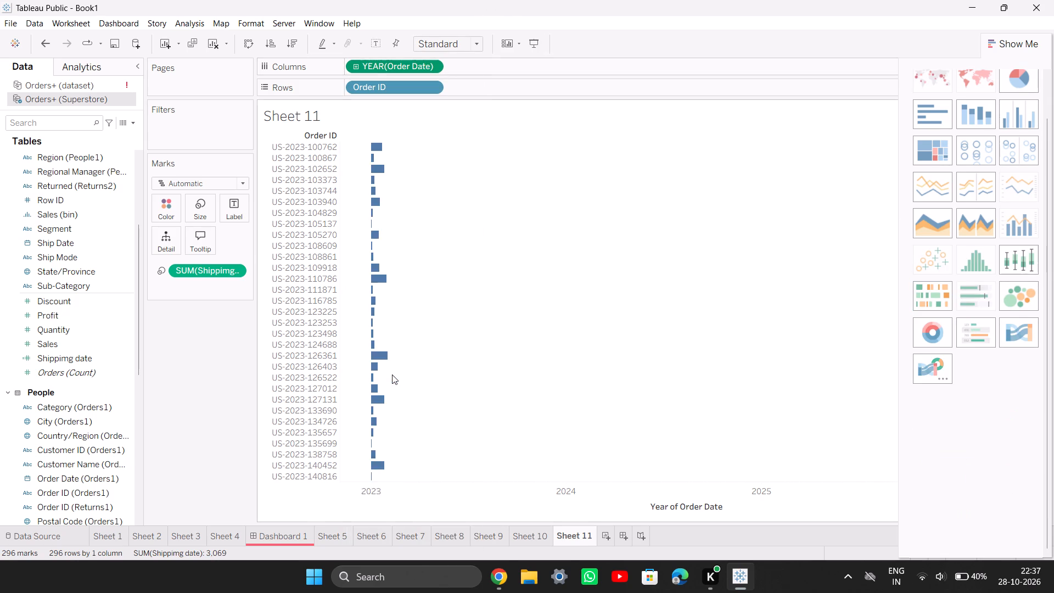
{"action": "left_click", "coordinate": [392, 374]}
{"action": "left_click", "coordinate": [434, 66]}
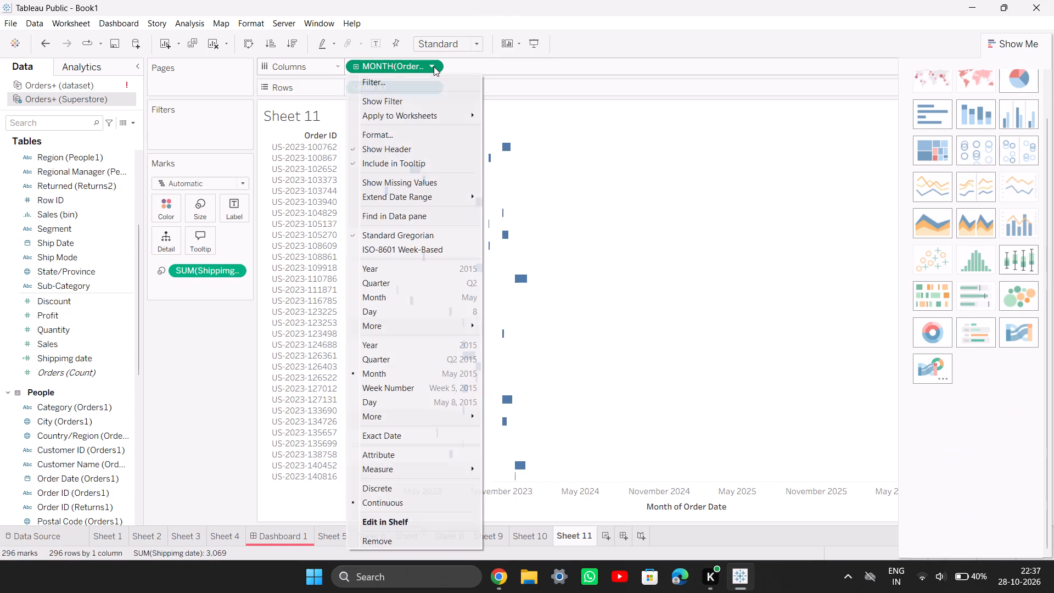
{"action": "left_click", "coordinate": [361, 377]}
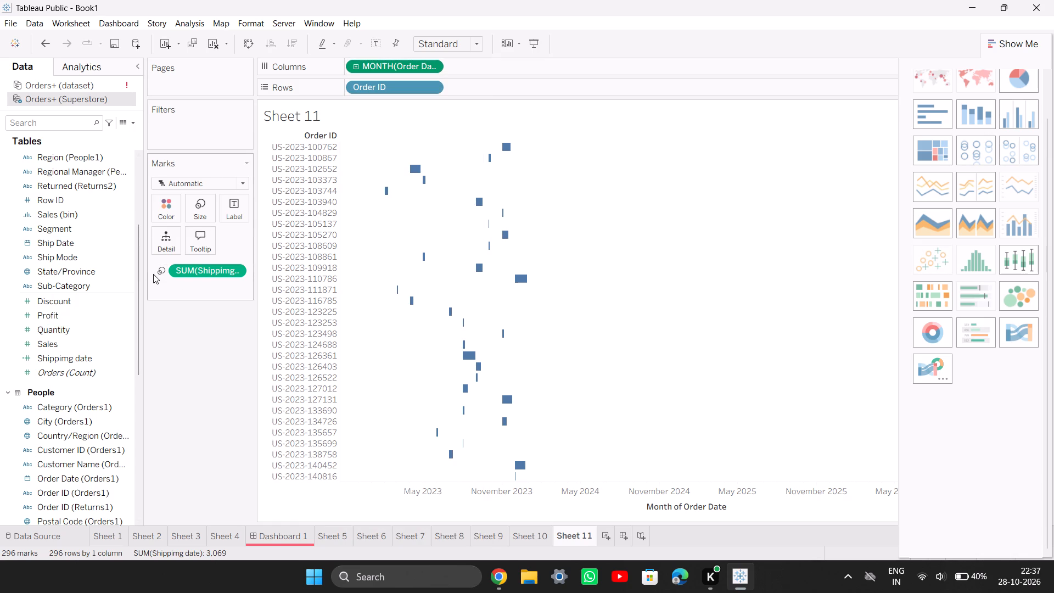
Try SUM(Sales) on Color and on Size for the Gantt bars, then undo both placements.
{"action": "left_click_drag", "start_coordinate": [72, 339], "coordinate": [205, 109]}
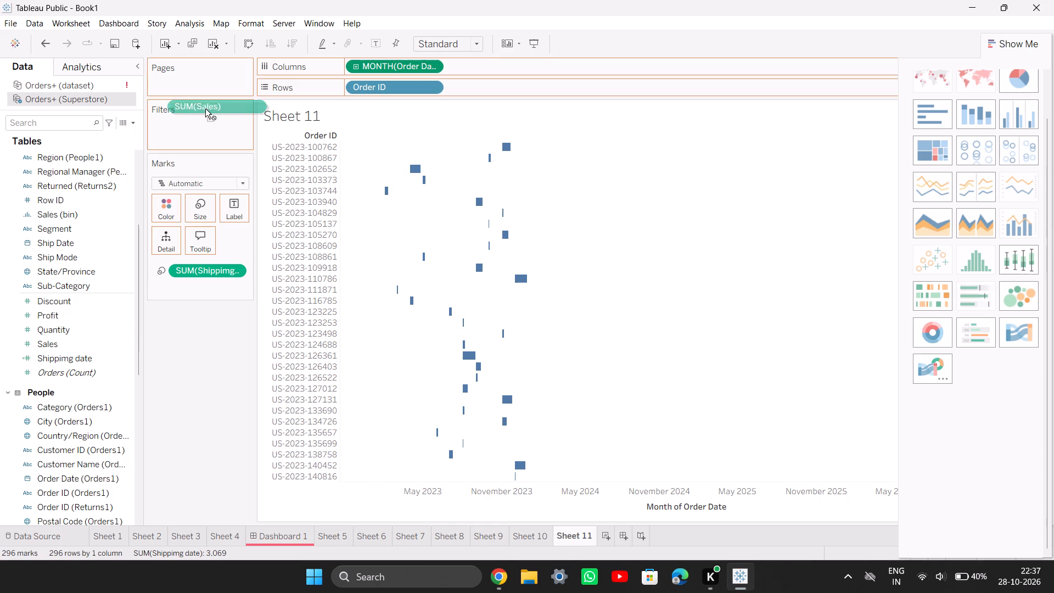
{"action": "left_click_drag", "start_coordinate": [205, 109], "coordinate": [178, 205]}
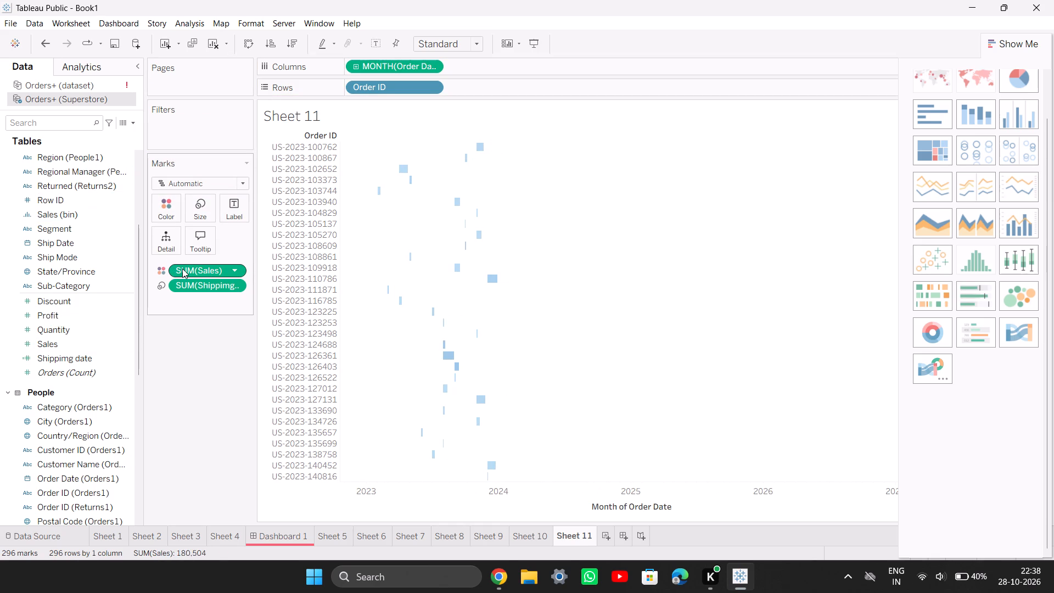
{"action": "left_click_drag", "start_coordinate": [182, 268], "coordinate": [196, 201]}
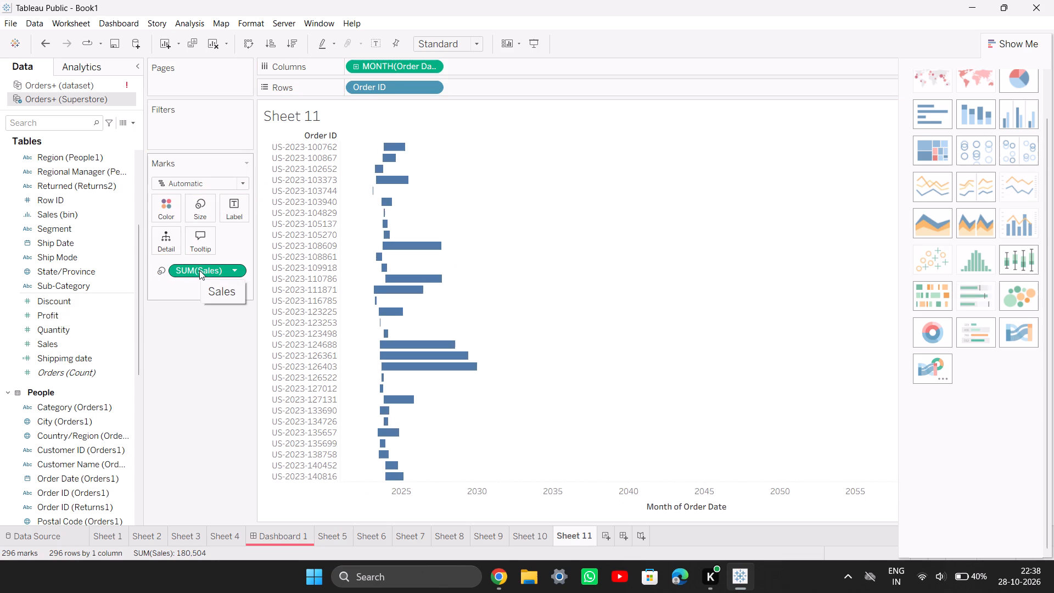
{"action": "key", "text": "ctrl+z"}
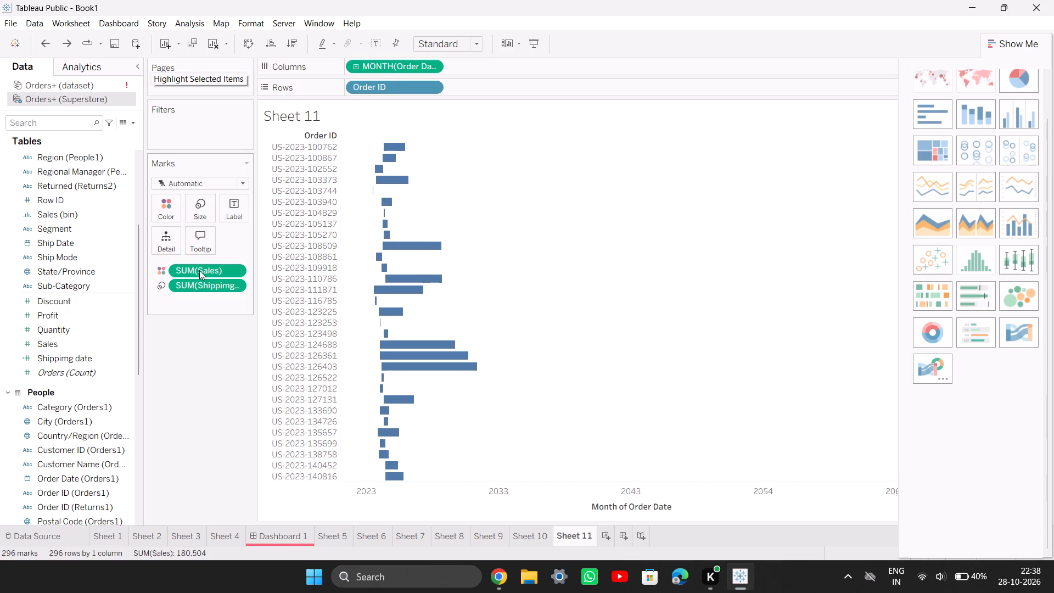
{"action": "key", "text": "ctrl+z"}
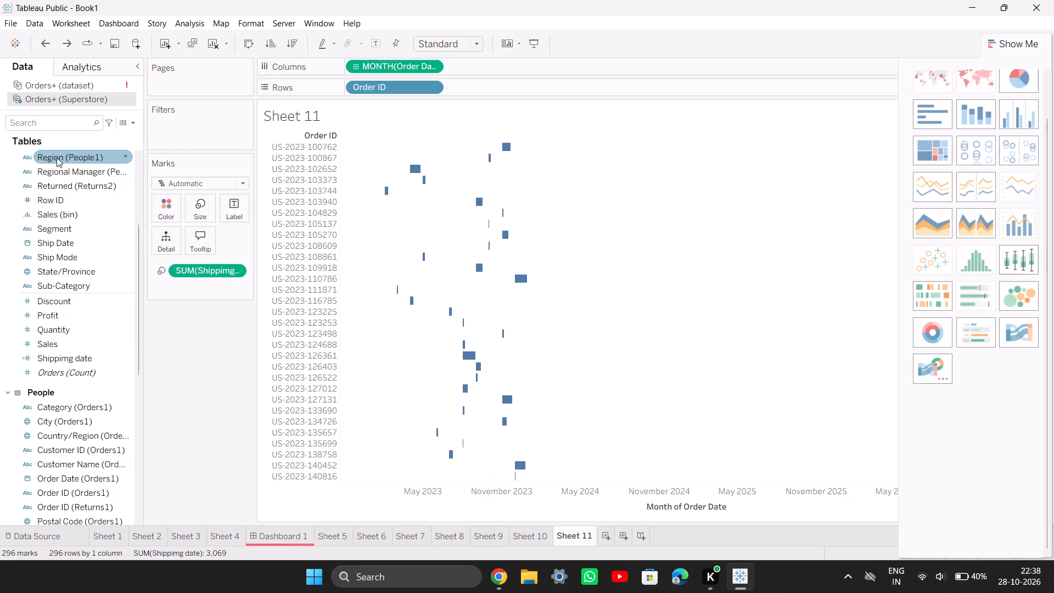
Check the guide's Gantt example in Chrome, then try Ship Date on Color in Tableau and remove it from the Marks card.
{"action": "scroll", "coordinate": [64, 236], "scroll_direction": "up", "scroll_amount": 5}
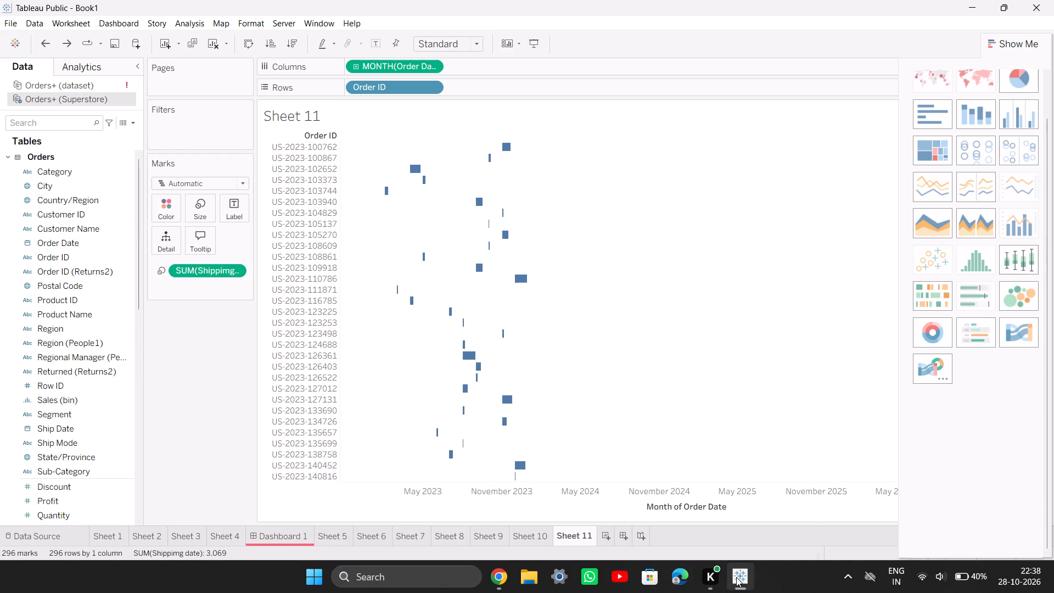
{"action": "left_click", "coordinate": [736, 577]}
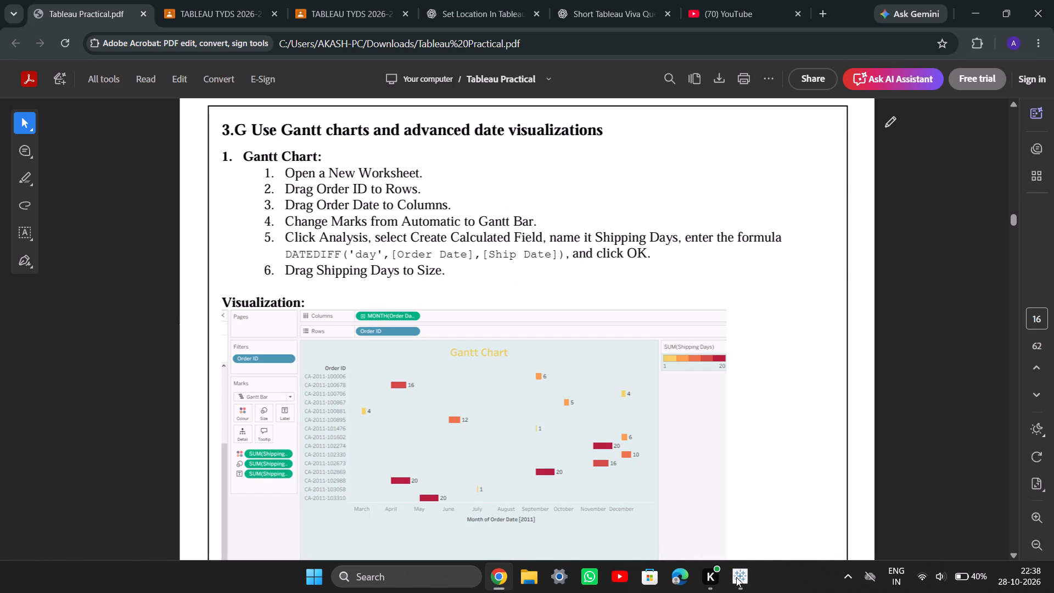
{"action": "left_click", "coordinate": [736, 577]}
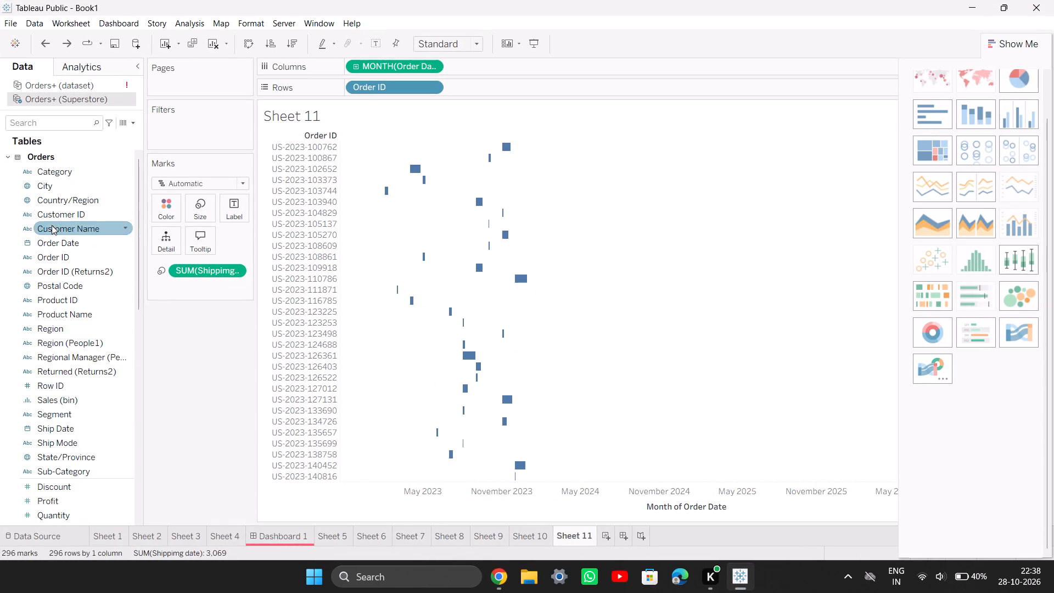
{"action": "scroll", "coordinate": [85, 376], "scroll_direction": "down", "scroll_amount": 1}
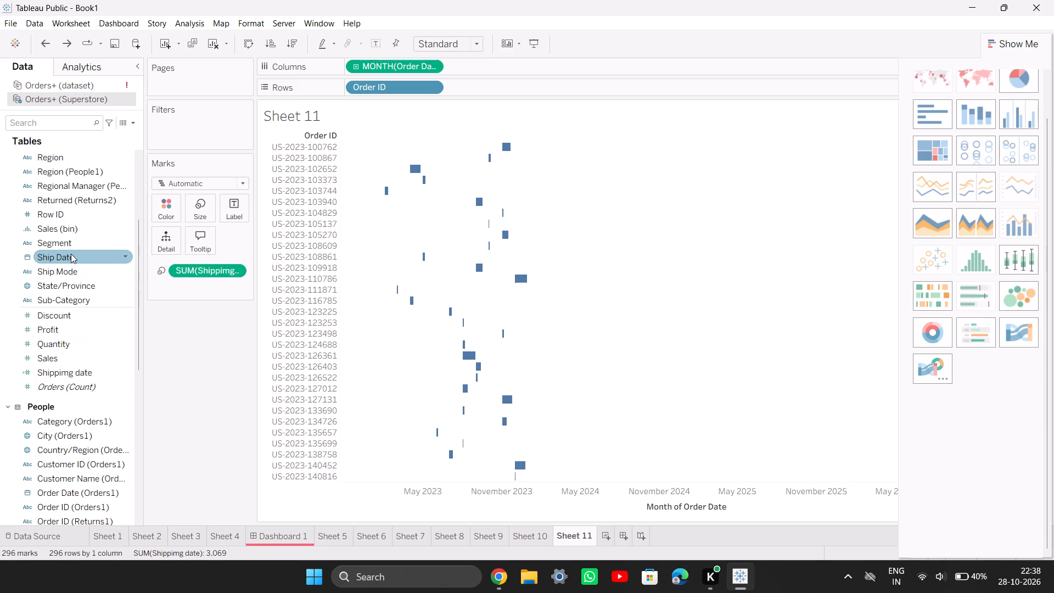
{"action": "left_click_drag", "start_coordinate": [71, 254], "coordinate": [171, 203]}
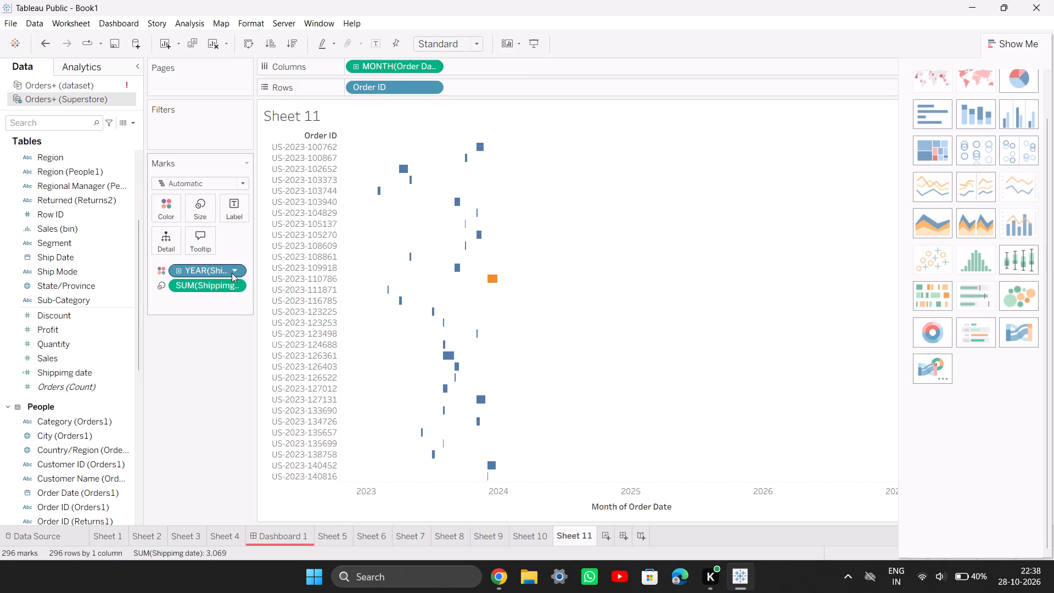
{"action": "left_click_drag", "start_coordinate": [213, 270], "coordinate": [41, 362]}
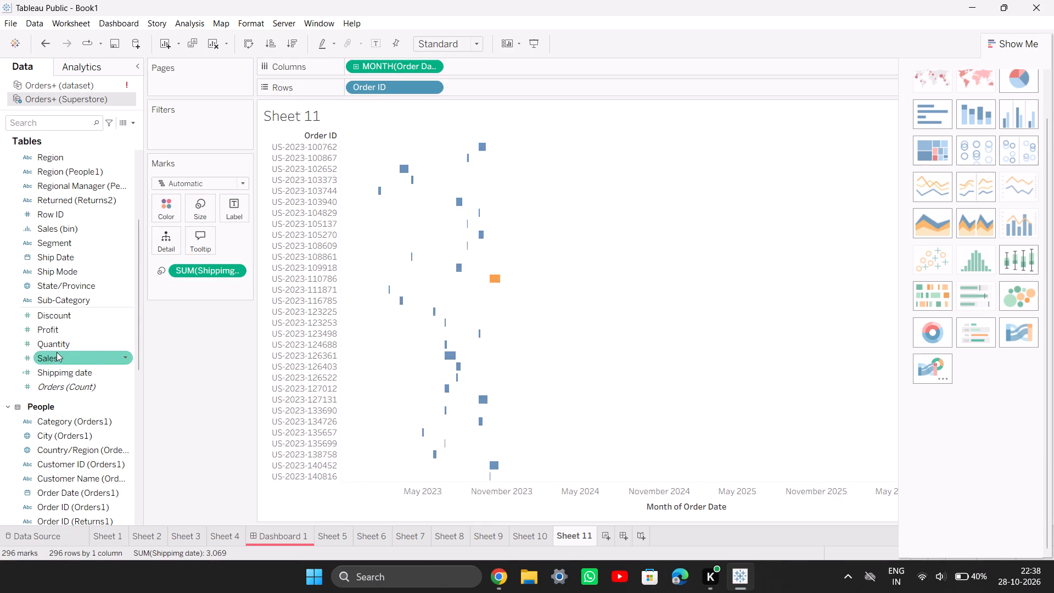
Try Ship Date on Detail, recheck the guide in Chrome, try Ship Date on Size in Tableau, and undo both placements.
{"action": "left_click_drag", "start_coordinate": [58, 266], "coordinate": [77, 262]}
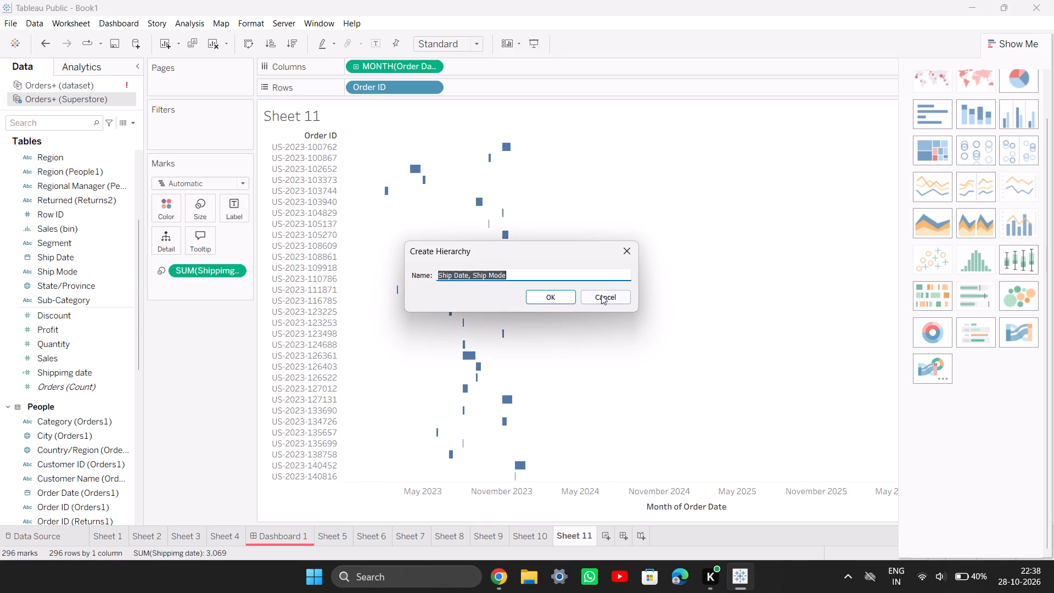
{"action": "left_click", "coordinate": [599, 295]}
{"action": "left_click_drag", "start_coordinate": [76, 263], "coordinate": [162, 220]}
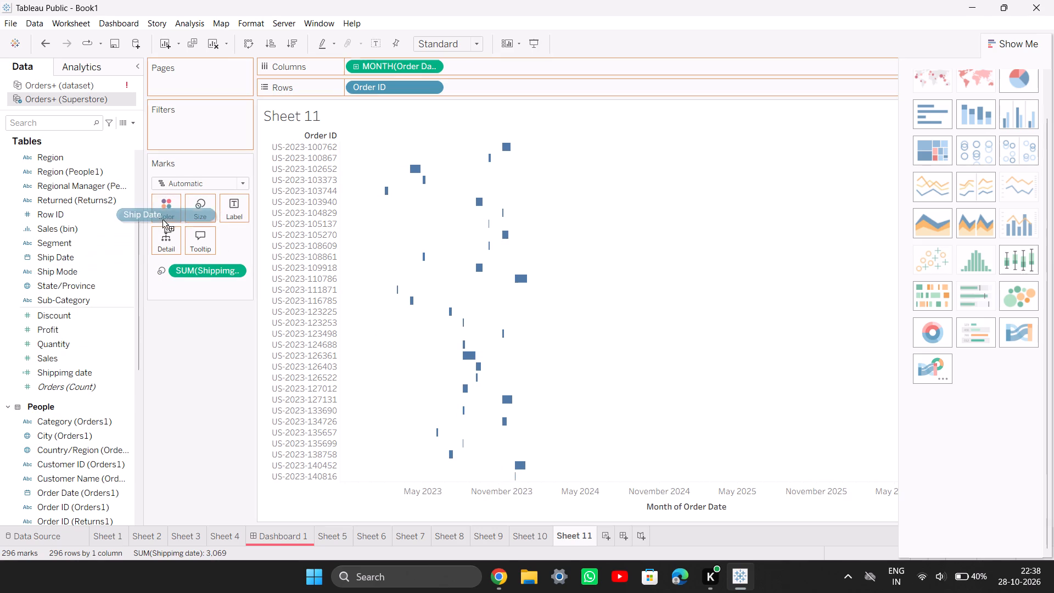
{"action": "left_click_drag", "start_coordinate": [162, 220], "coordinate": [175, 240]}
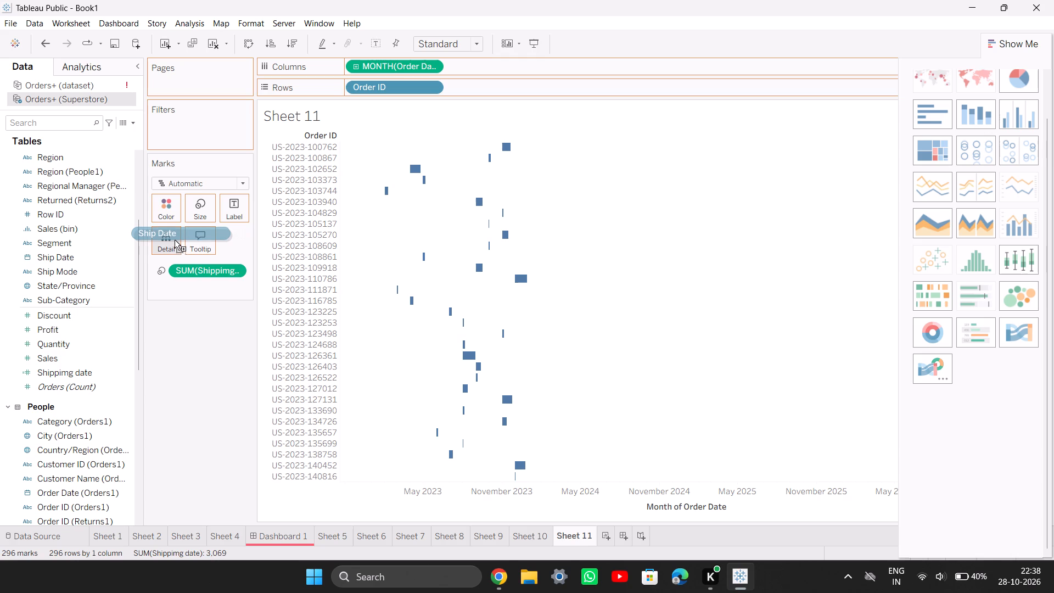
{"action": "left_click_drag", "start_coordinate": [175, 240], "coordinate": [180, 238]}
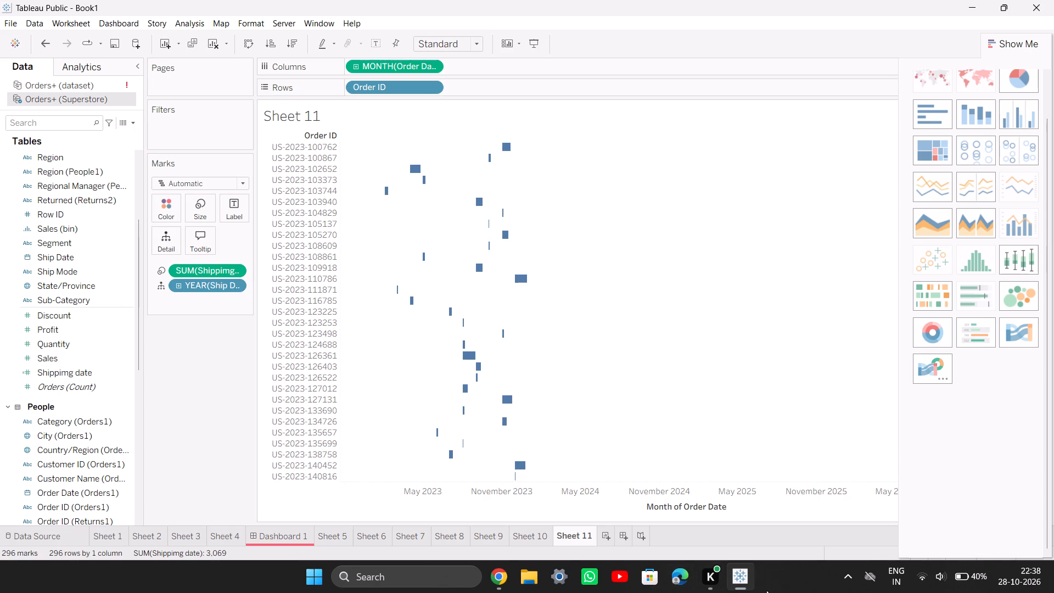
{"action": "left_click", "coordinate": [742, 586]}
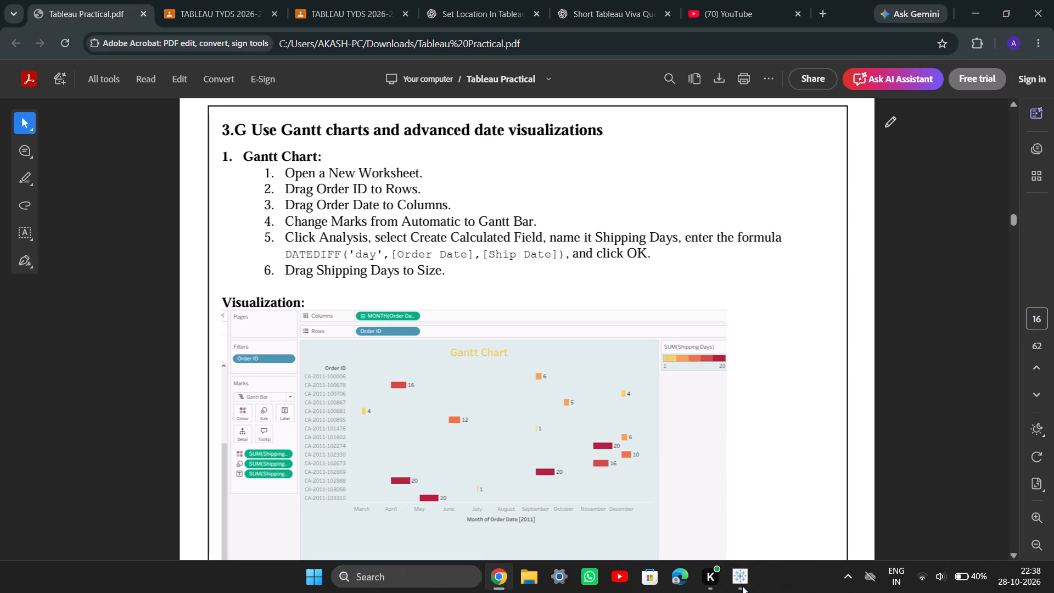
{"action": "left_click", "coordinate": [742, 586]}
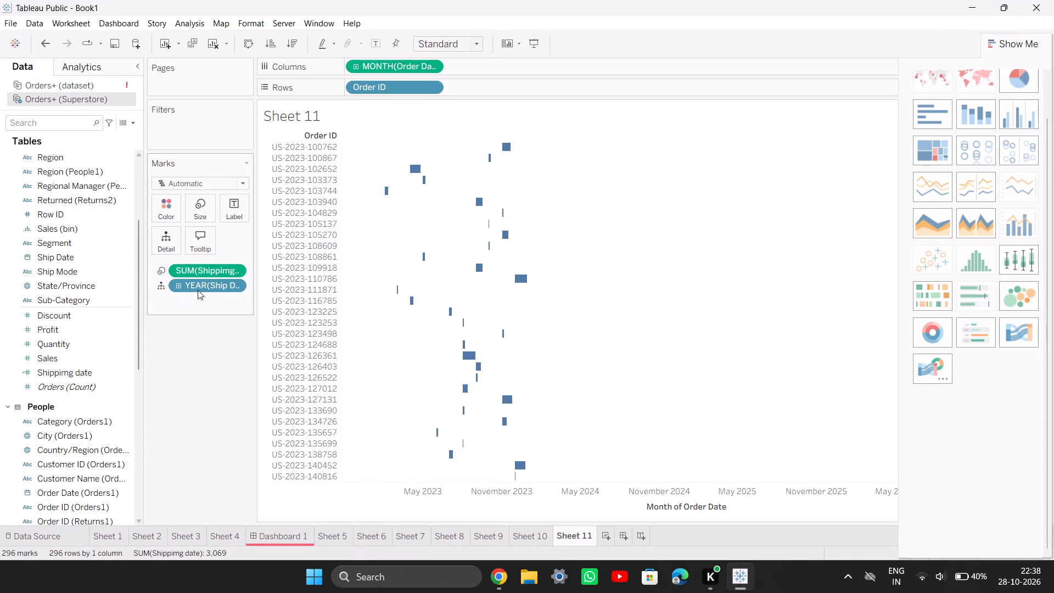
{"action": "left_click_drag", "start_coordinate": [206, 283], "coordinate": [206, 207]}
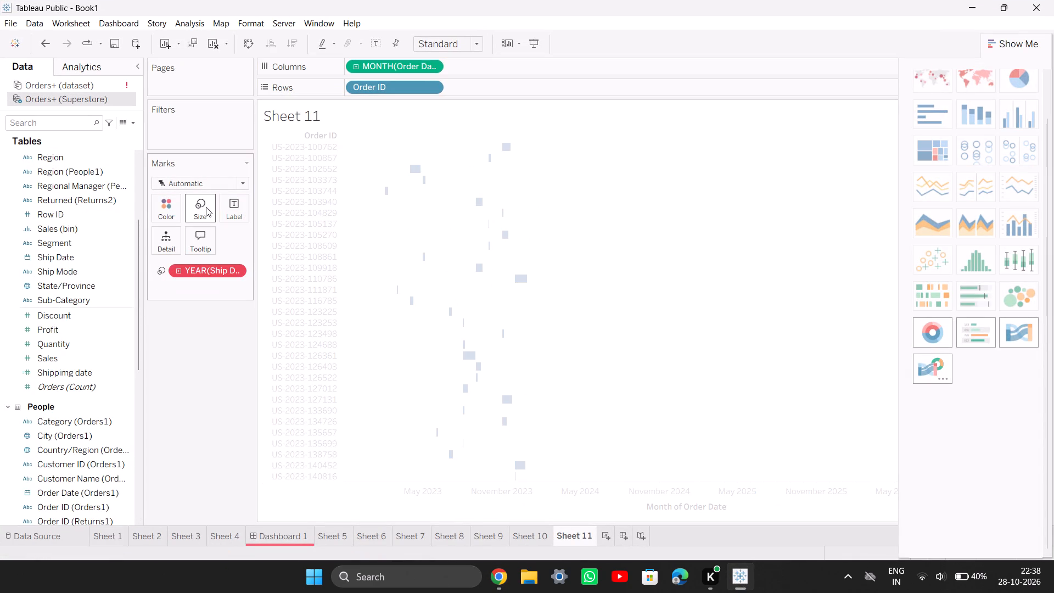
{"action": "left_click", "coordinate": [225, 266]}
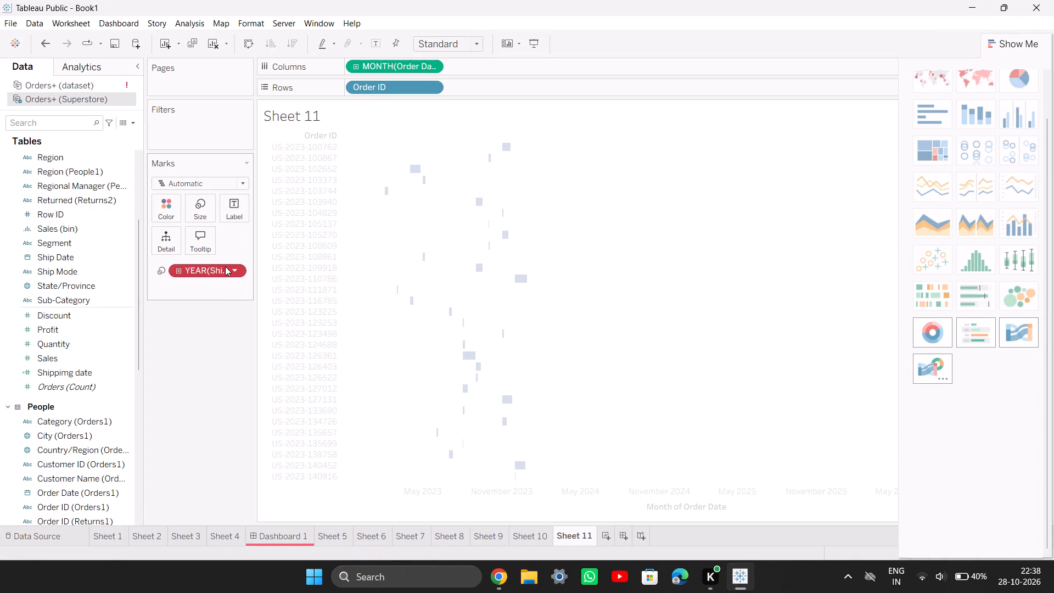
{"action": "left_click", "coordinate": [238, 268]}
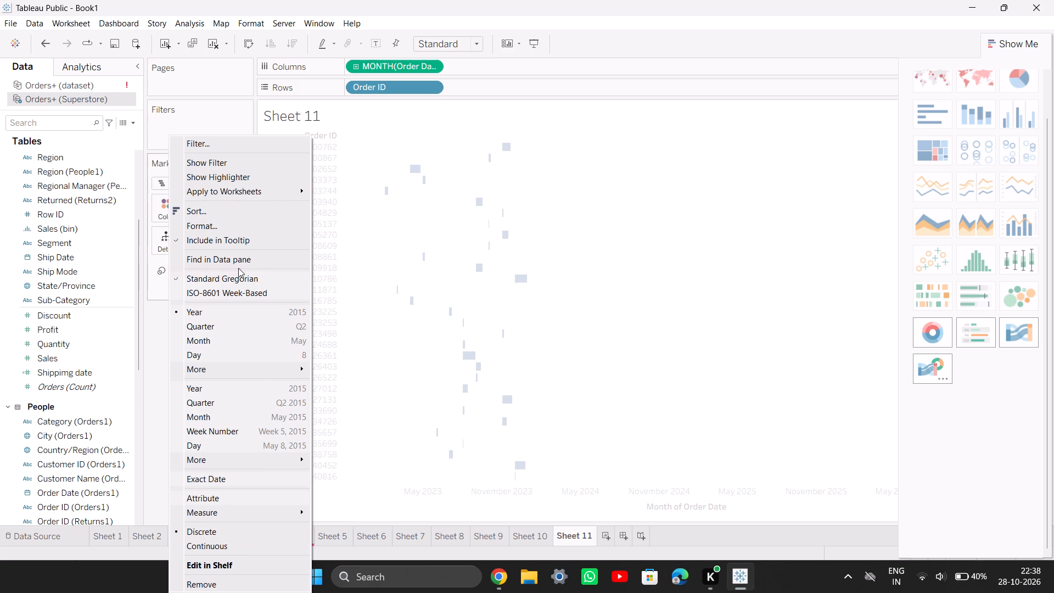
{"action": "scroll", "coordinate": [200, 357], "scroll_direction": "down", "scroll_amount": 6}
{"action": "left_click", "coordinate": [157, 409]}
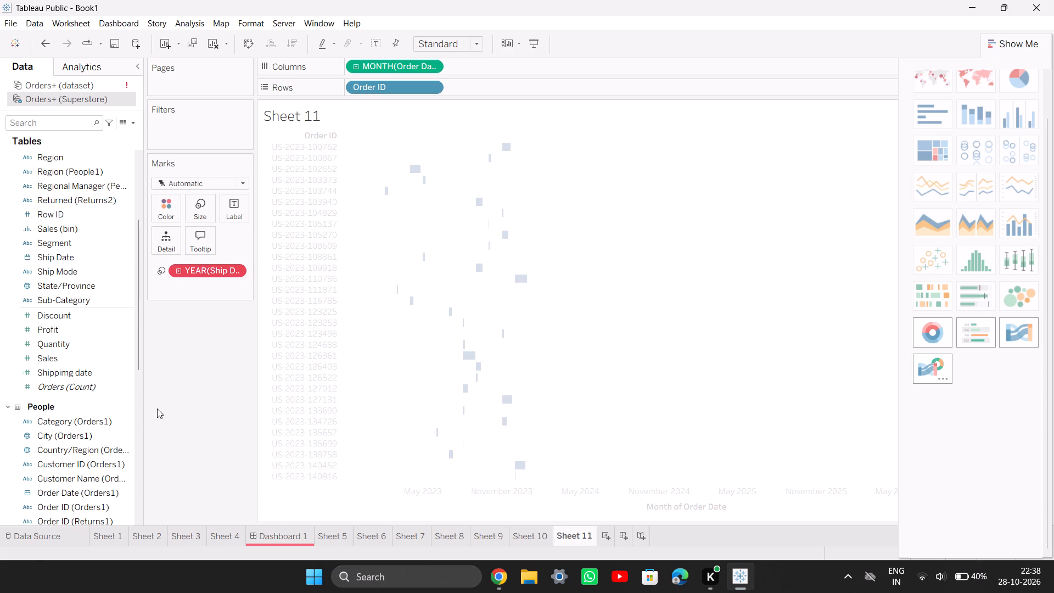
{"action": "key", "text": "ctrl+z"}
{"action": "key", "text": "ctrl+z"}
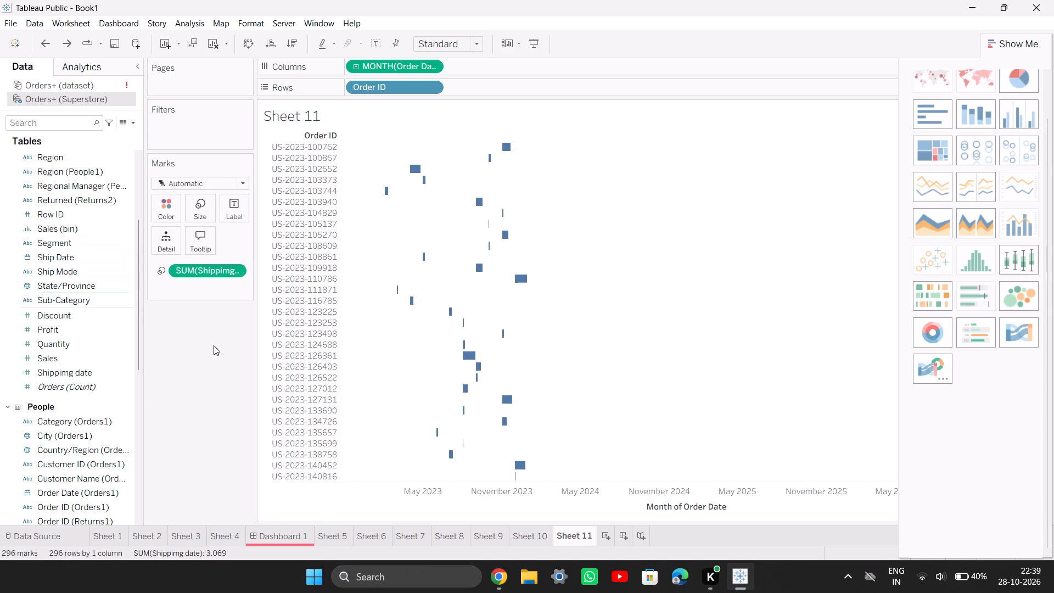
Check the guide's Gantt example in Chrome, then add Shippimg date to Color on the Marks card in Tableau.
{"action": "left_click", "coordinate": [743, 573]}
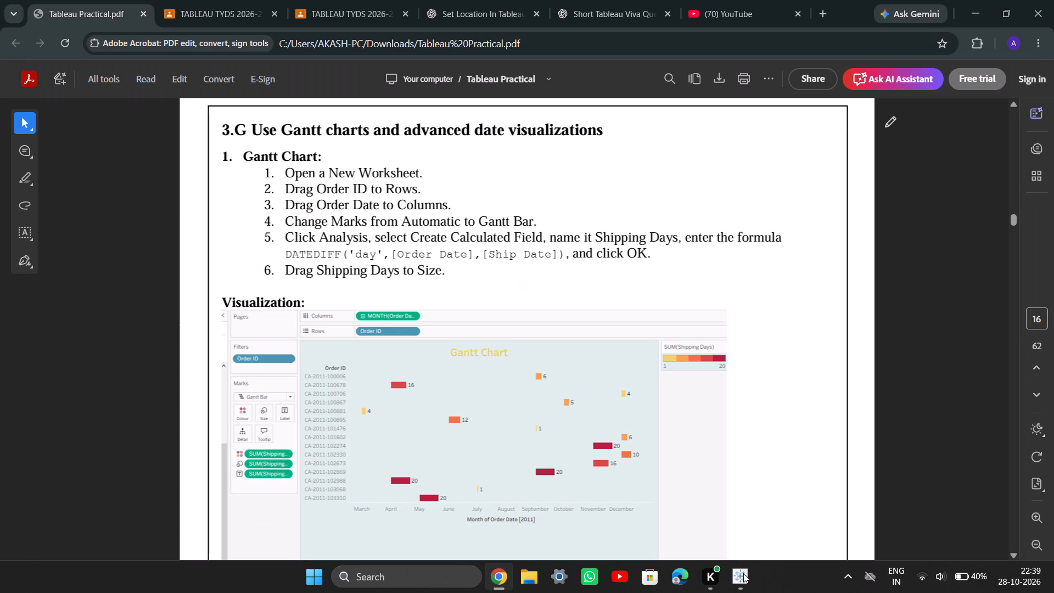
{"action": "left_click", "coordinate": [743, 573]}
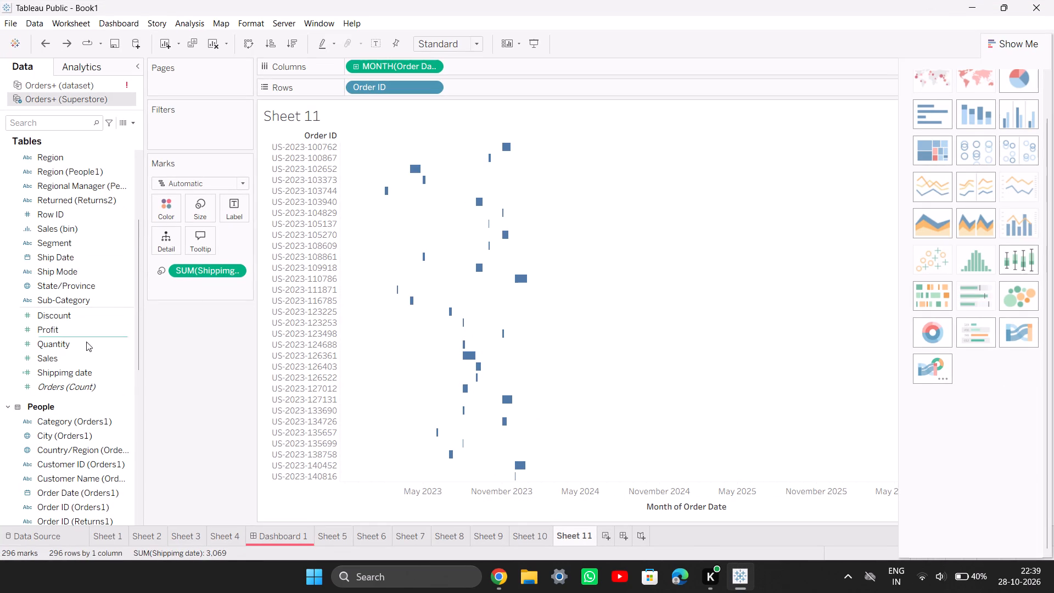
{"action": "left_click_drag", "start_coordinate": [66, 372], "coordinate": [169, 213]}
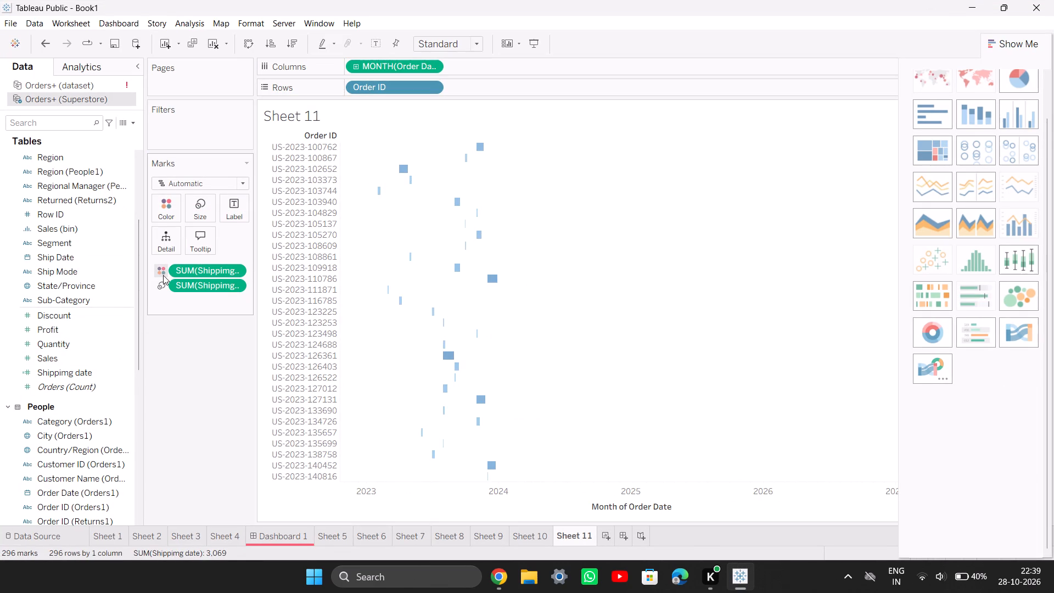
Set the color palette for SUM(Shippimg date) to Red.
{"action": "left_click", "coordinate": [164, 273]}
{"action": "left_click", "coordinate": [177, 283]}
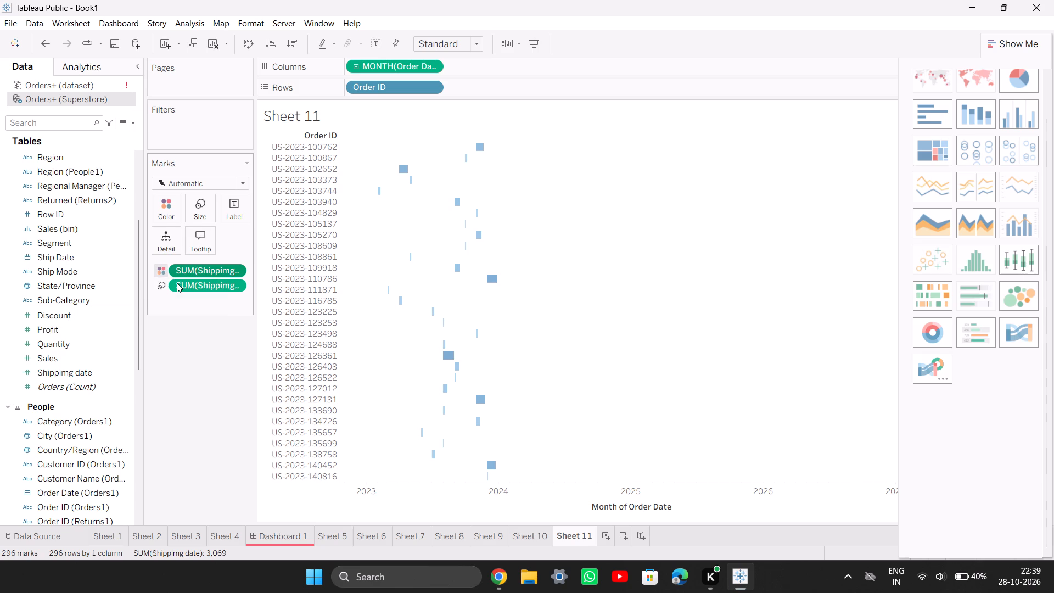
{"action": "left_click", "coordinate": [162, 211]}
{"action": "left_click", "coordinate": [229, 251]}
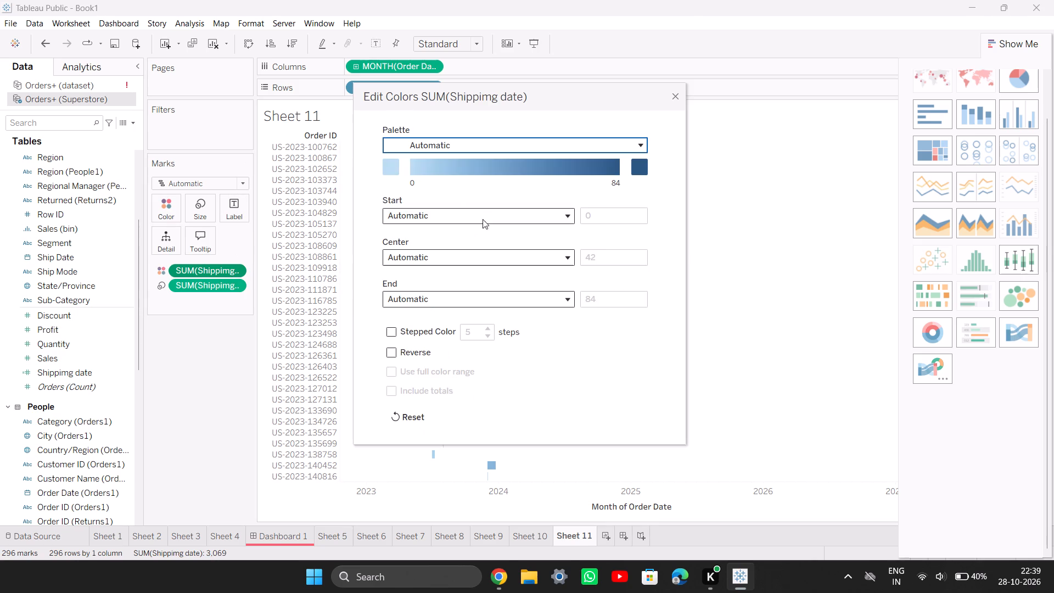
{"action": "left_click", "coordinate": [611, 139]}
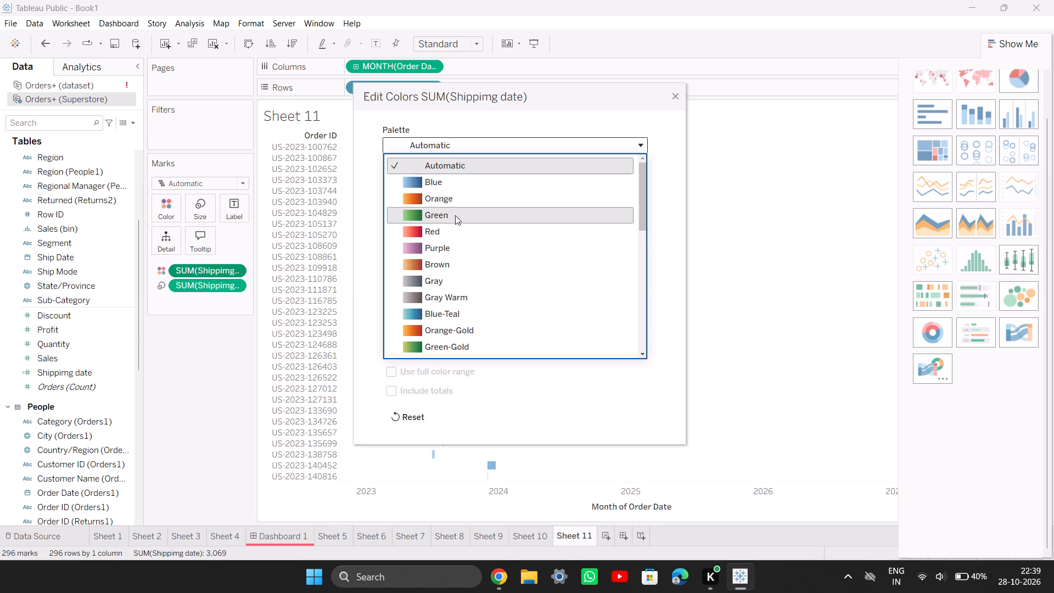
{"action": "left_click", "coordinate": [438, 232]}
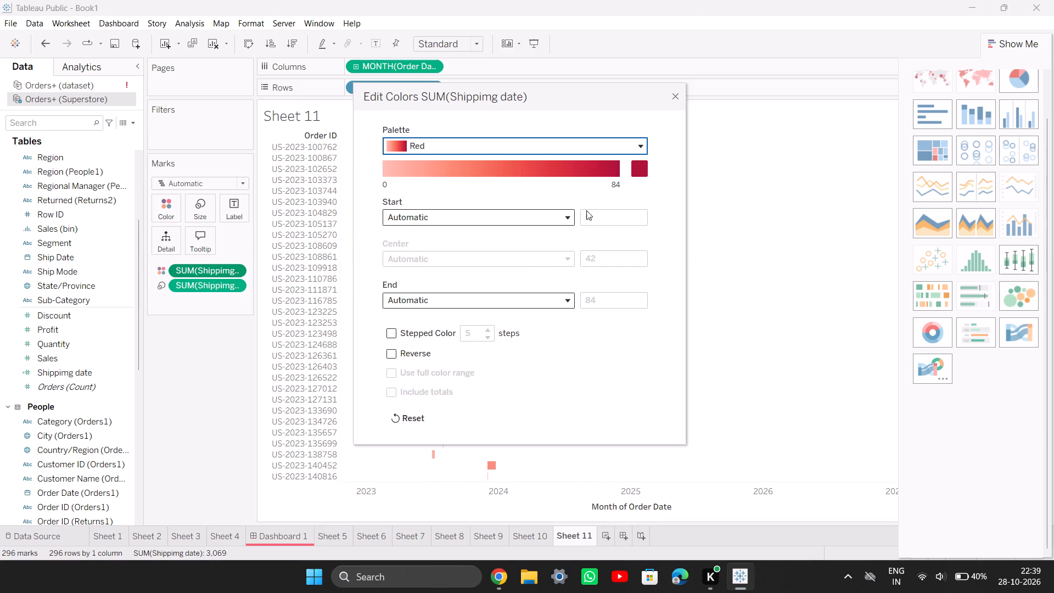
{"action": "left_click", "coordinate": [675, 99]}
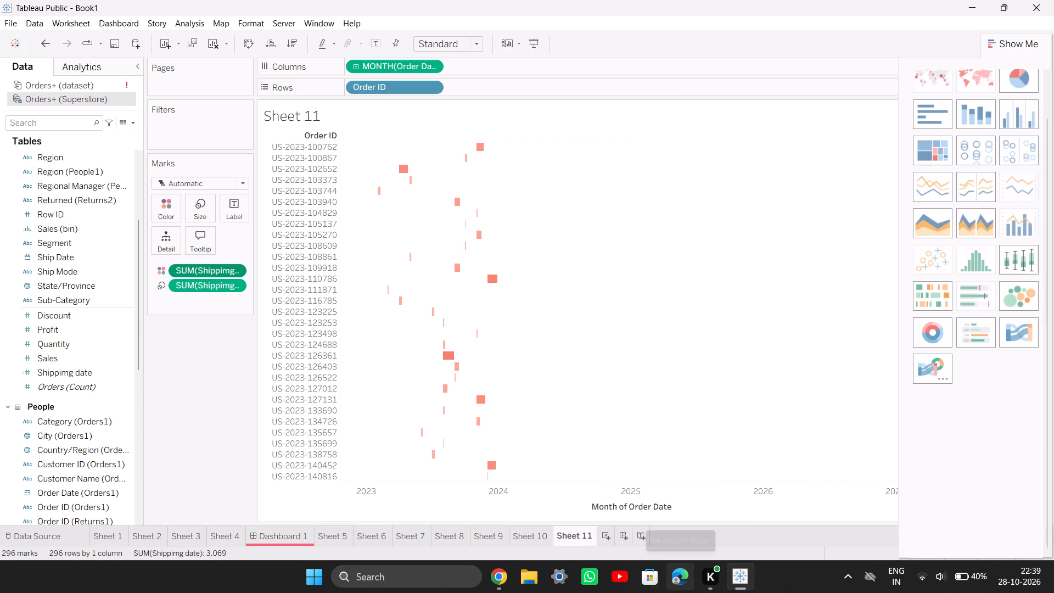
Review the guide's Gantt Chart steps and example visualization in Chrome, including its date axis and Marks setup.
{"action": "left_click", "coordinate": [758, 575]}
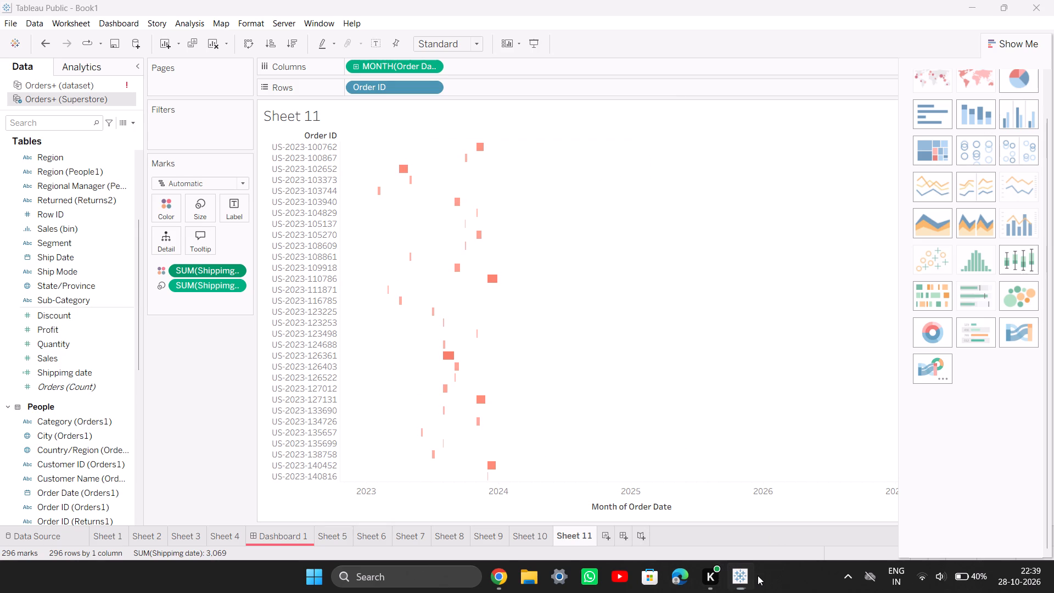
{"action": "left_click", "coordinate": [742, 570]}
{"action": "left_click", "coordinate": [512, 578]}
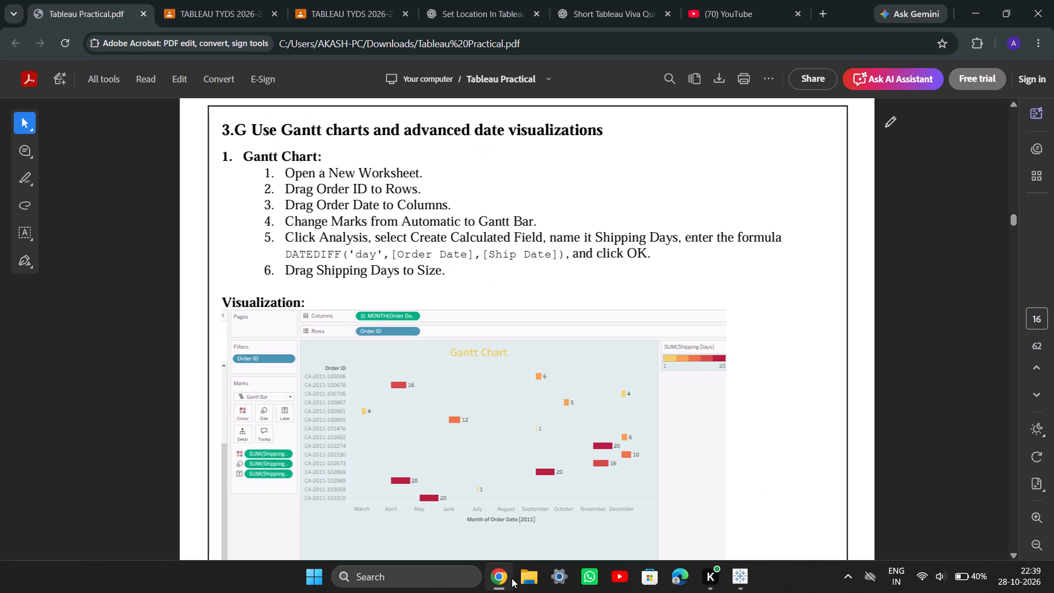
{"action": "scroll", "coordinate": [584, 445], "scroll_direction": "down", "scroll_amount": 1}
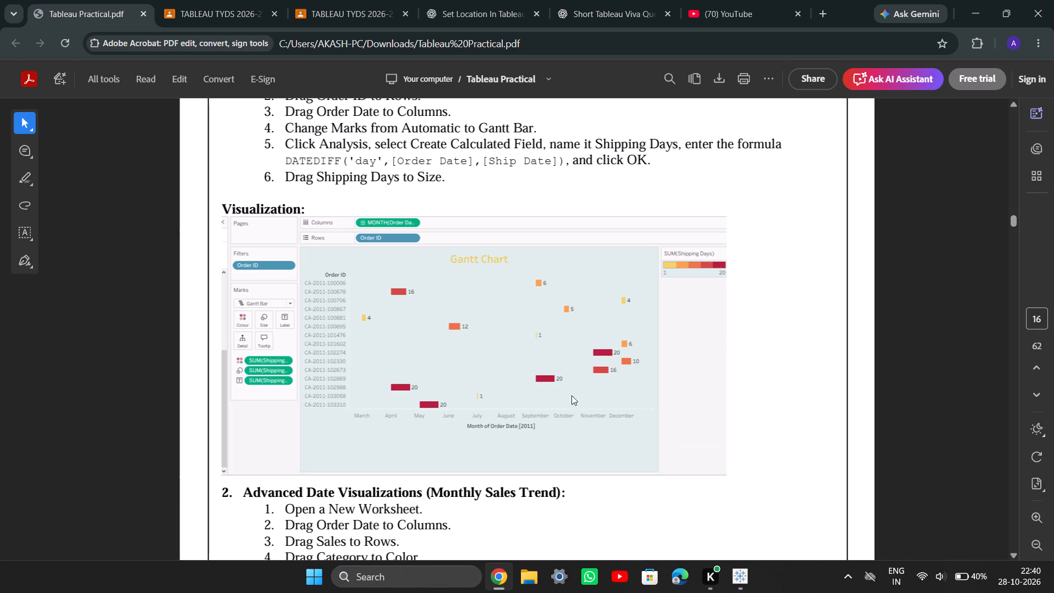
{"action": "scroll", "coordinate": [502, 452], "scroll_direction": "up", "scroll_amount": 1}
{"action": "scroll", "coordinate": [502, 452], "scroll_direction": "right", "scroll_amount": 1}
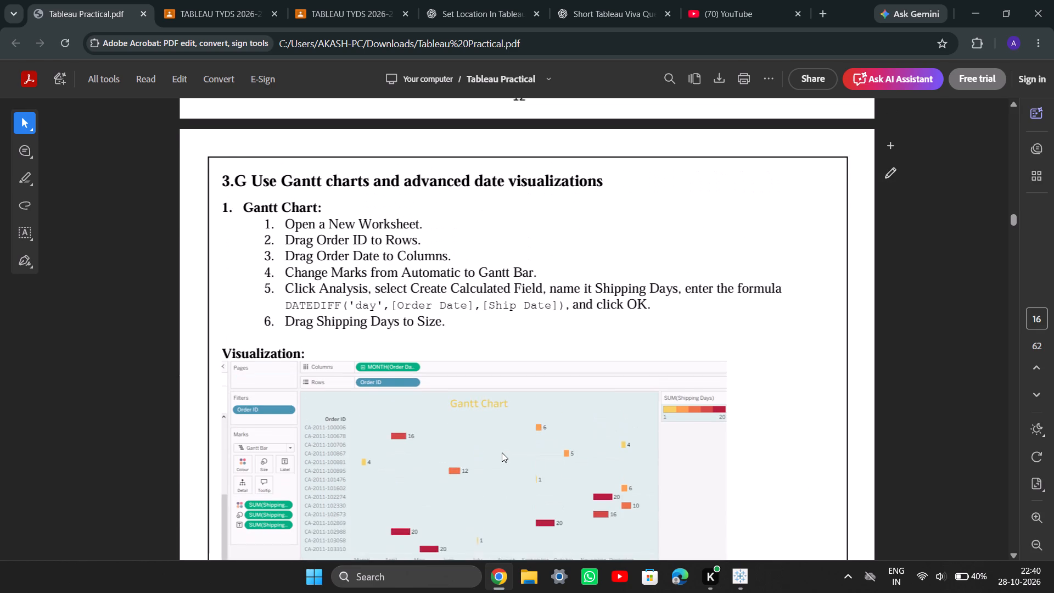
{"action": "scroll", "coordinate": [502, 452], "scroll_direction": "right", "scroll_amount": 1}
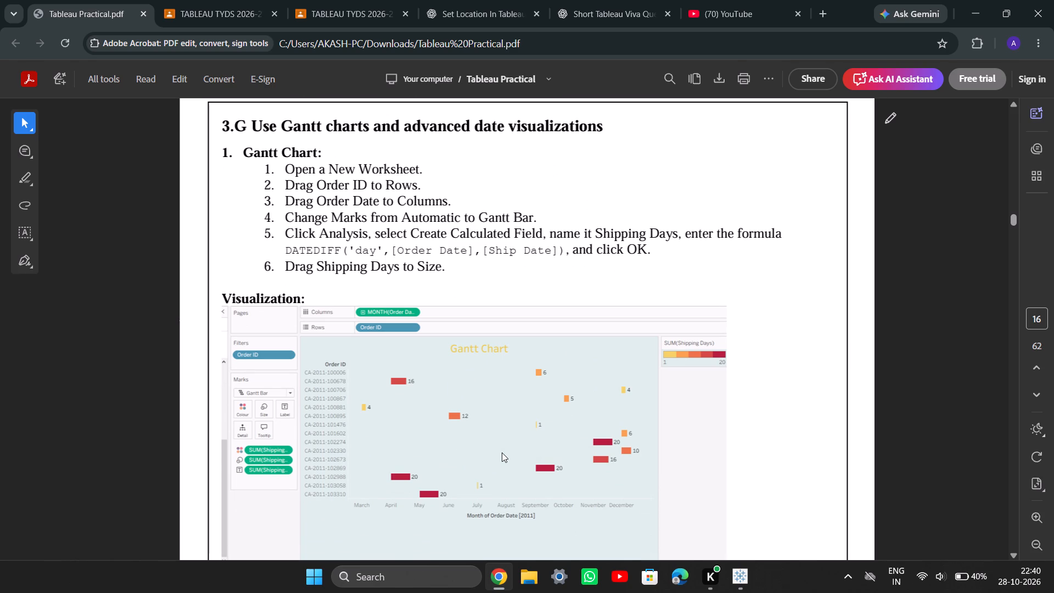
Select the Month of Order Date axis of the Gantt chart on Sheet 11 in Tableau.
{"action": "left_click", "coordinate": [751, 574]}
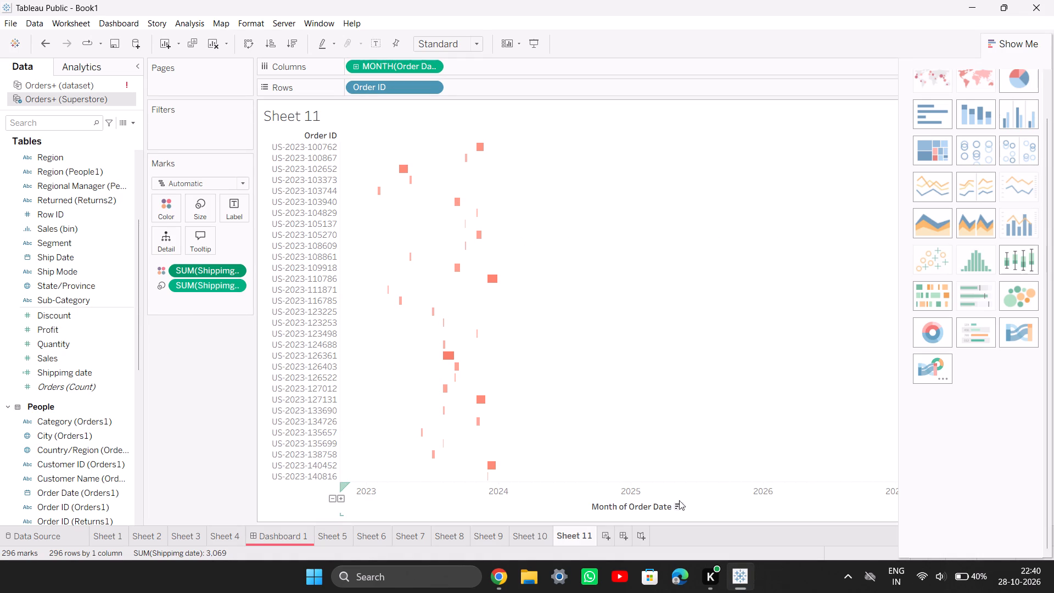
{"action": "left_click", "coordinate": [680, 484]}
{"action": "double_click", "coordinate": [737, 477]}
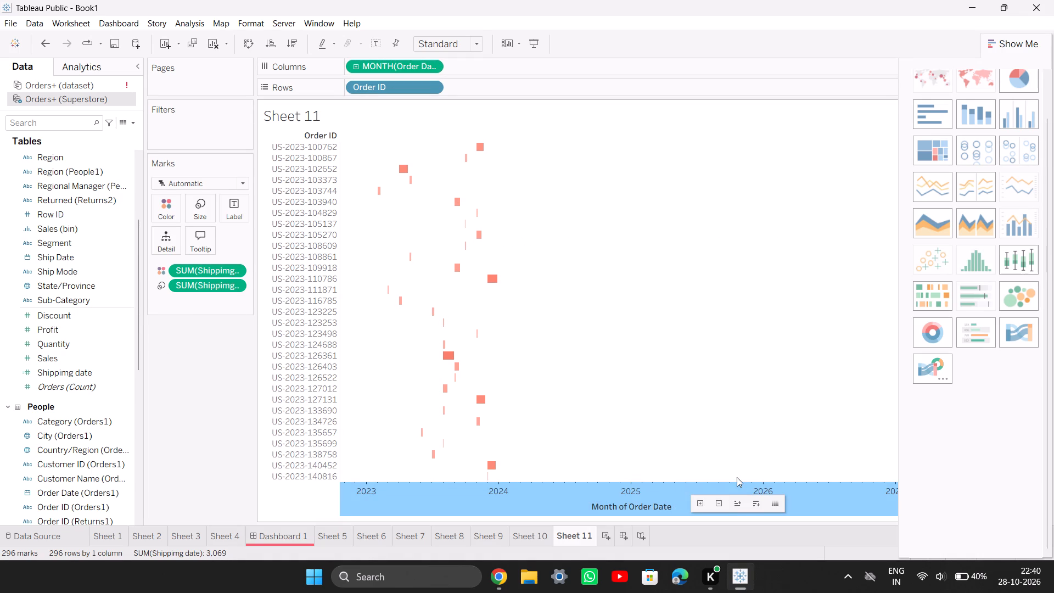